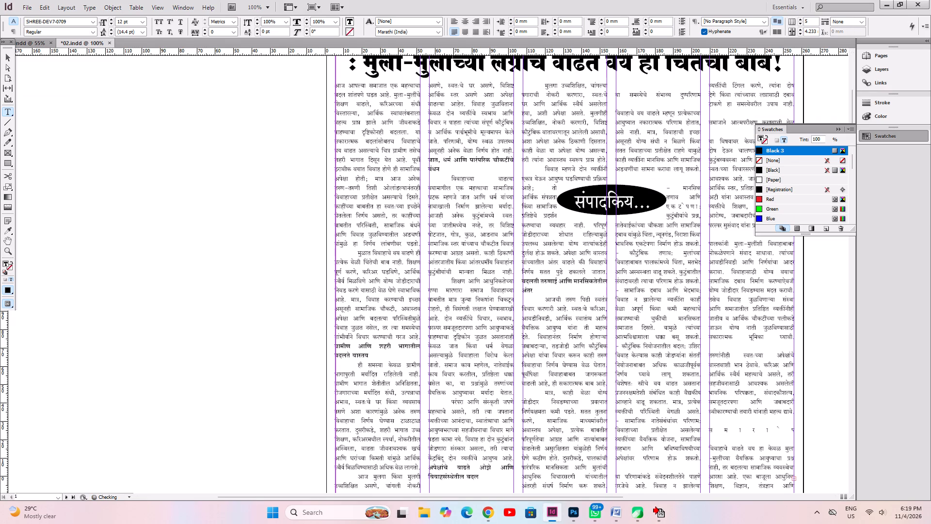
Fit the five-column editorial text frame to its content so the whole article fits, and save the document.
alt+drag(603, 383, 417, 325)
alt+drag(410, 377, 431, 280)
key(ctrl+alt+c)
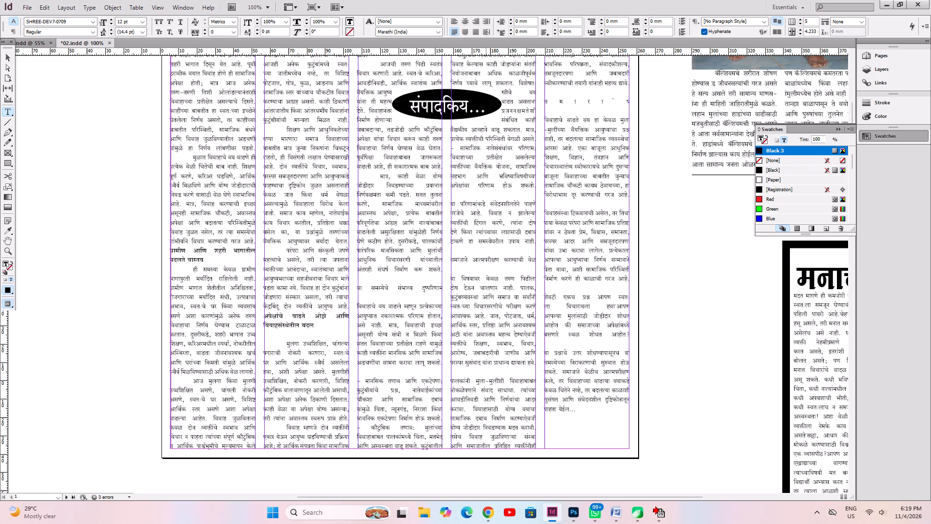
key(ctrl+s)
click(391, 290)
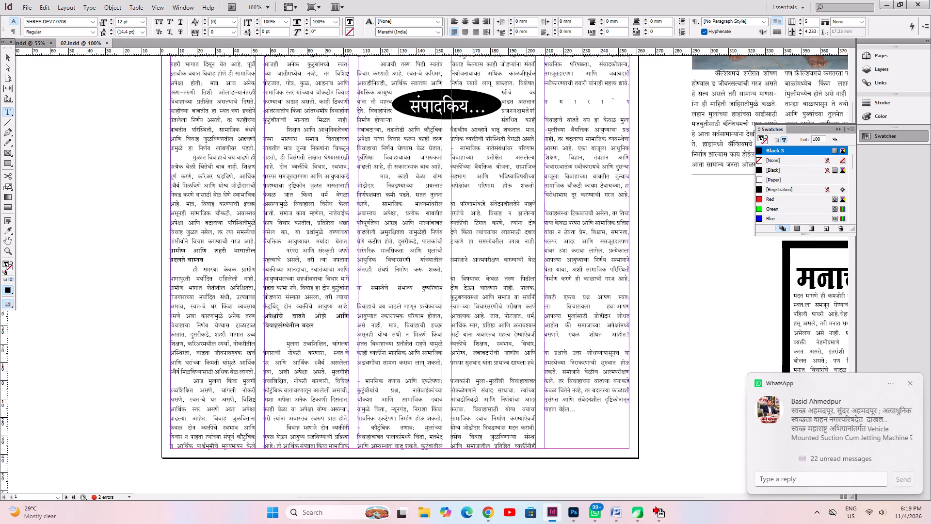
key(ctrl+s)
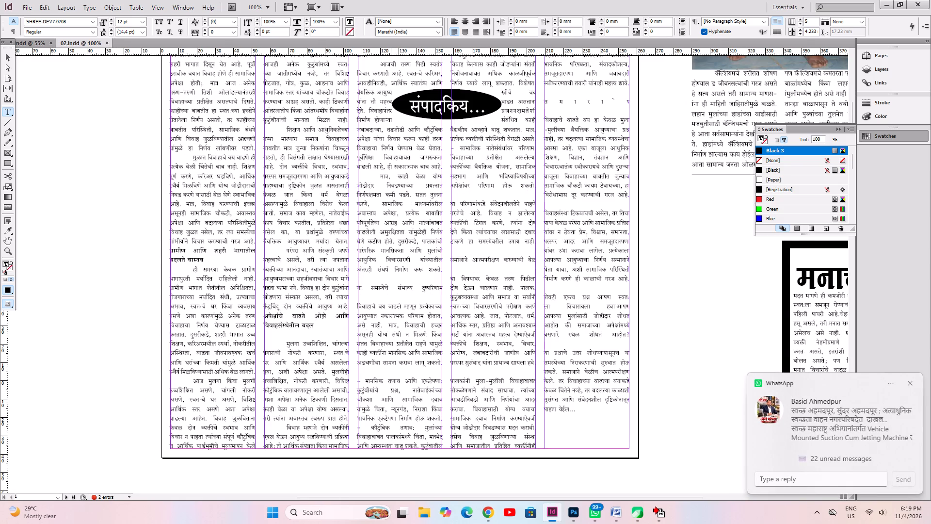
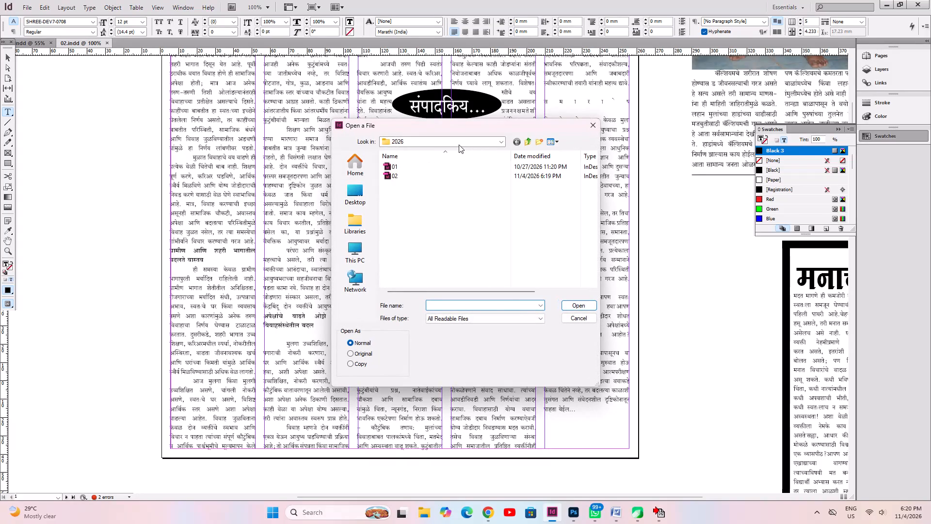
Open document 54 from the nov folder inside the JANPARMPARA folder, accepting the substitute fonts.
click(459, 145)
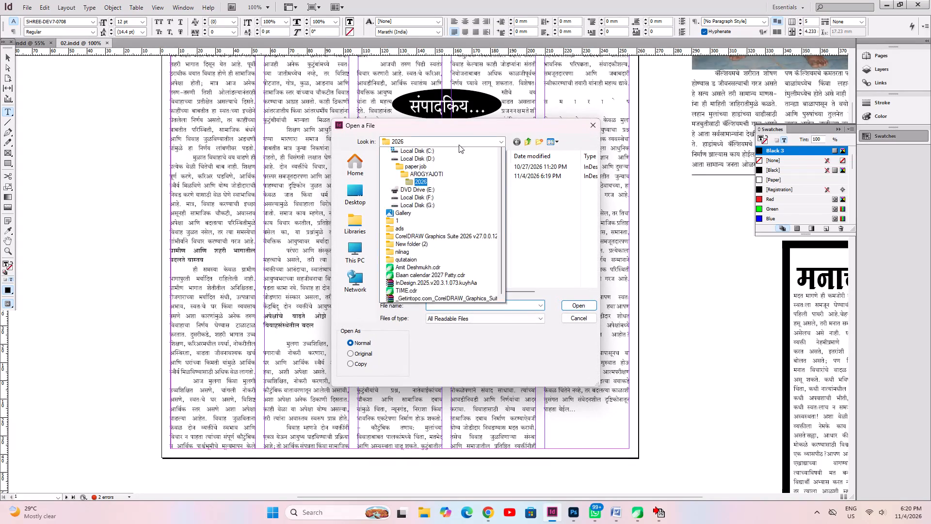
click(455, 248)
click(410, 188)
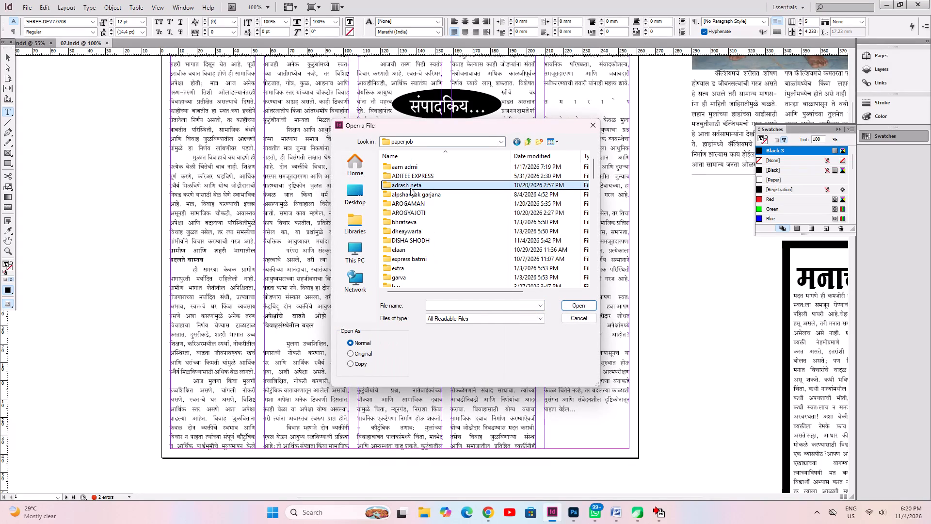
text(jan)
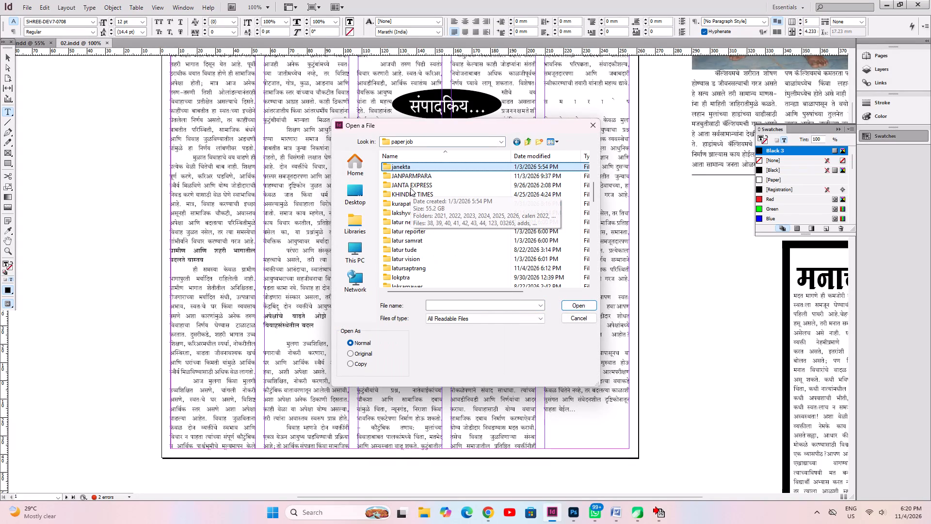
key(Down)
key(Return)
scroll(418, 243, down, 6)
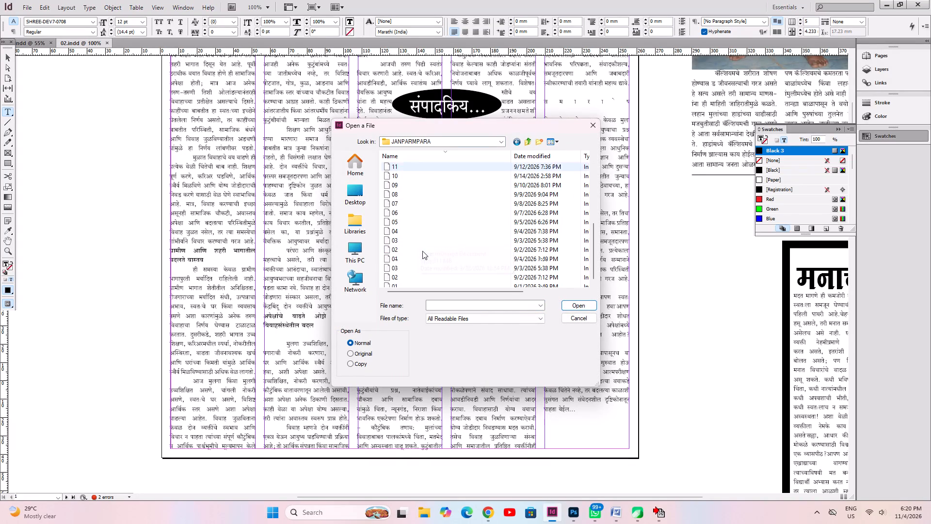
scroll(422, 251, down, 3)
double_click(402, 281)
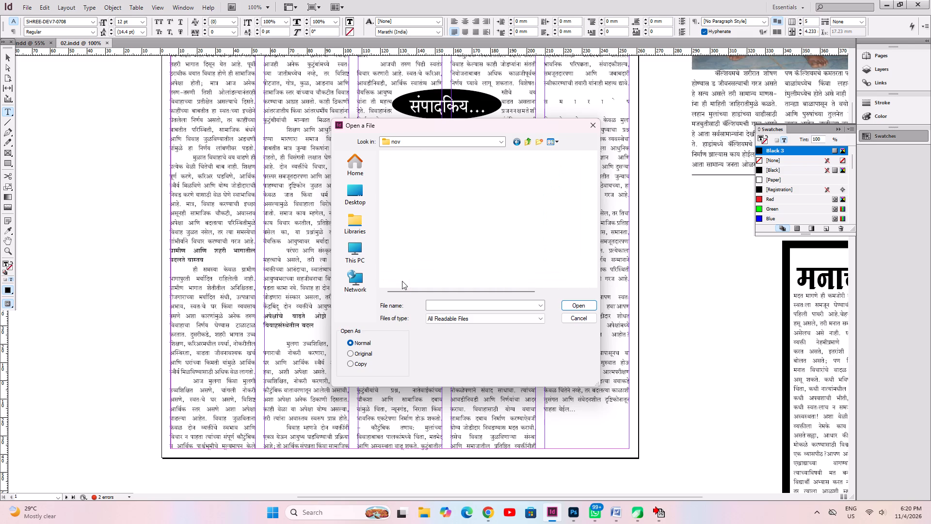
click(401, 178)
click(587, 307)
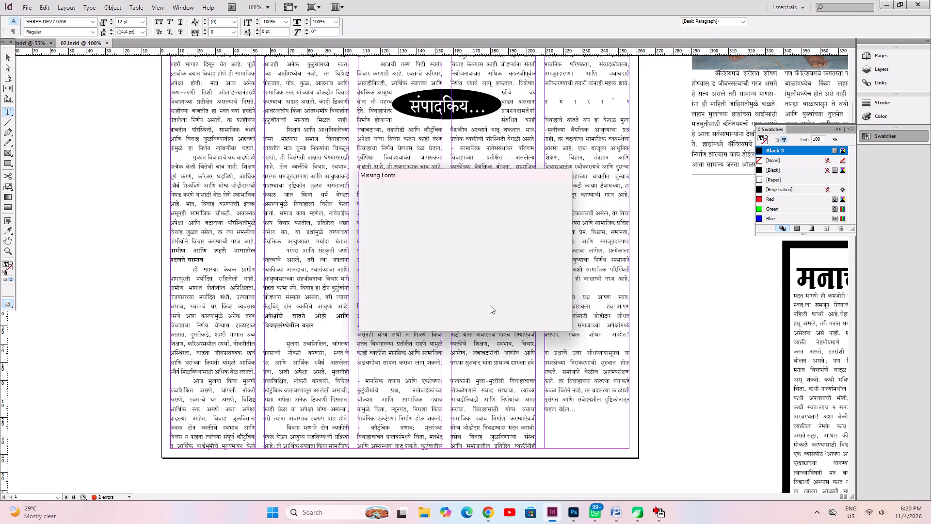
click(530, 317)
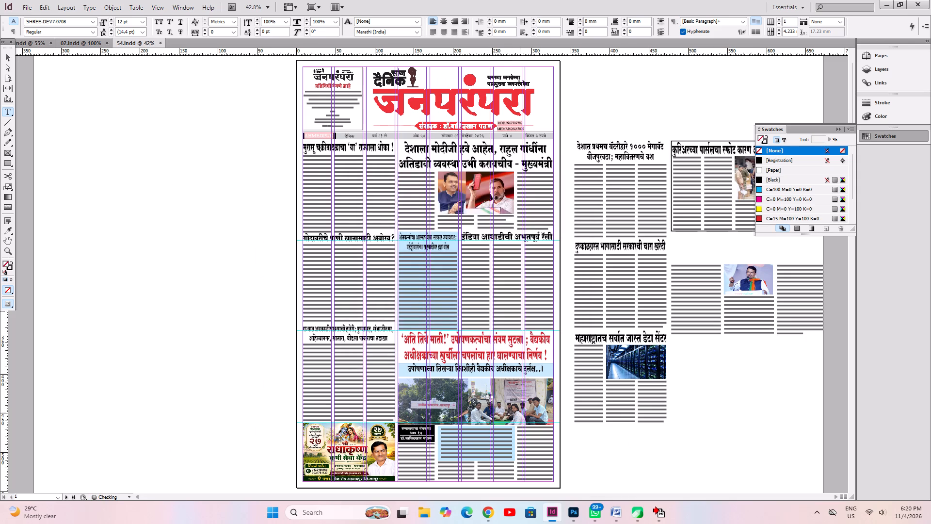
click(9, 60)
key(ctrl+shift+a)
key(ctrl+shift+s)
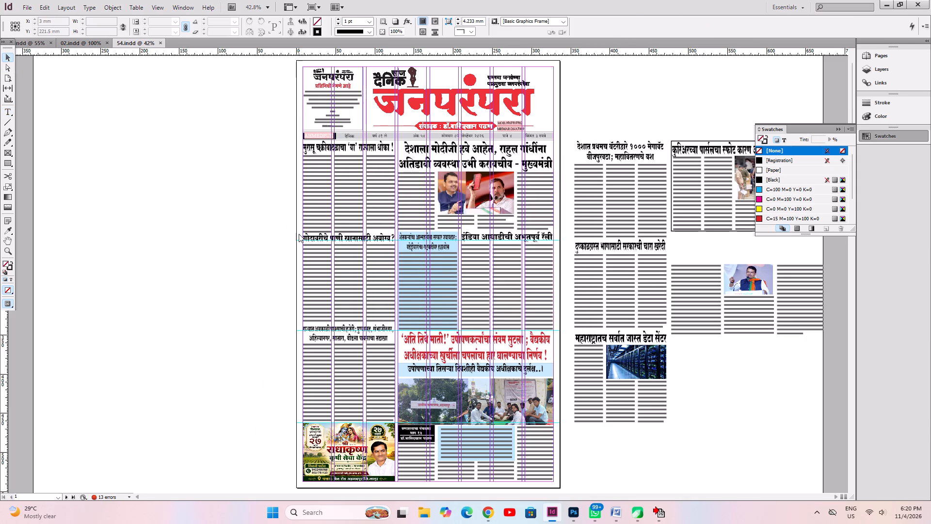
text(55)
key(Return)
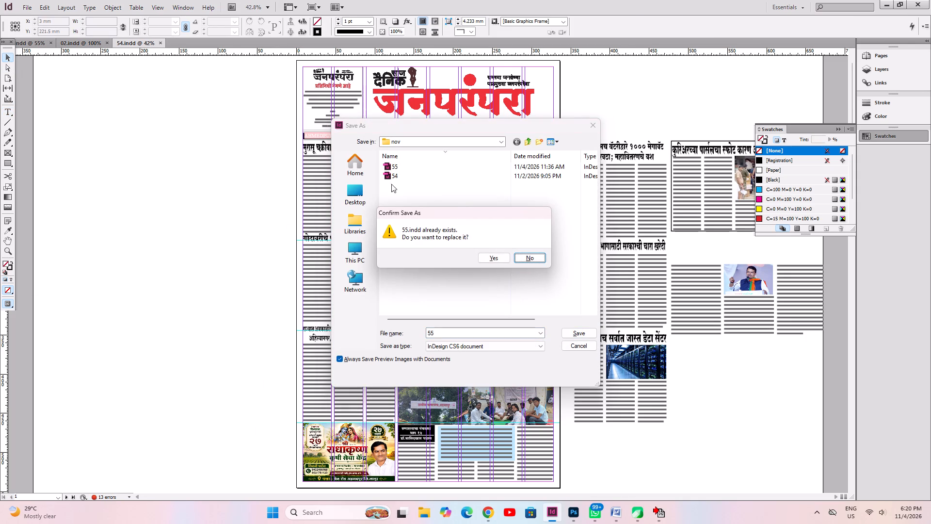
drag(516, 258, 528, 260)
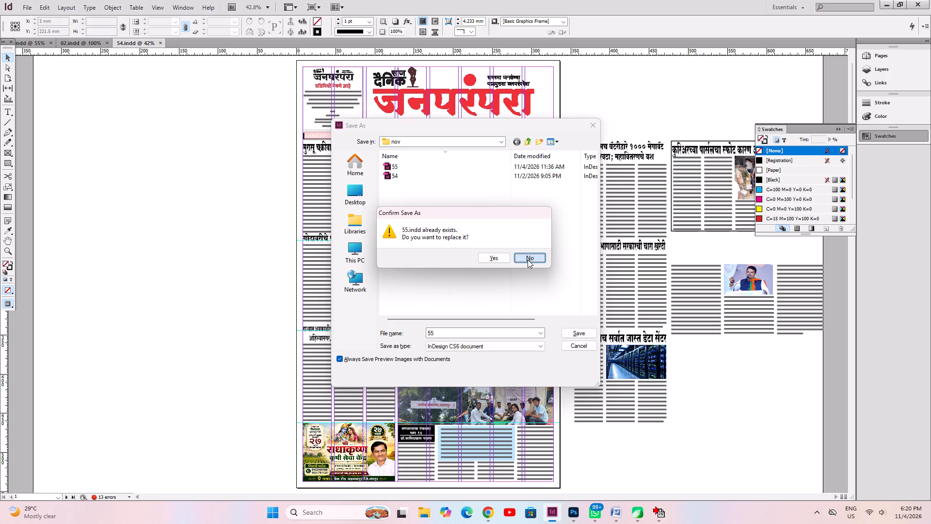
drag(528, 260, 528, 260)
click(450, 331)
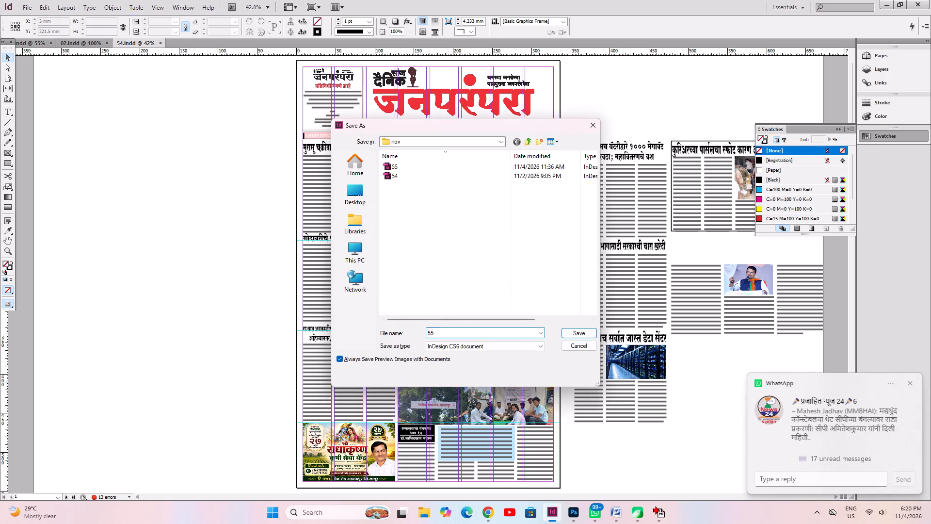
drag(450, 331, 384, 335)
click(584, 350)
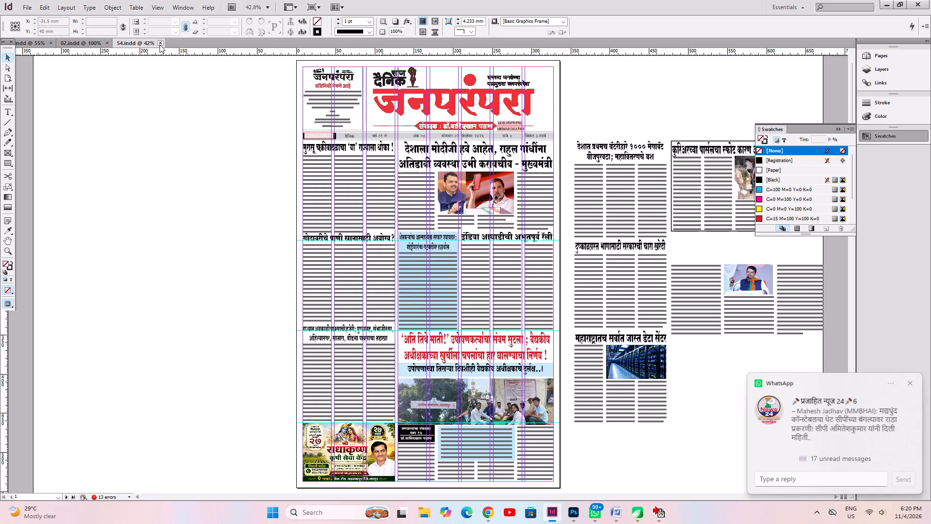
Close document 54 and open document 55 from the same nov folder, accepting the substitute fonts.
click(160, 45)
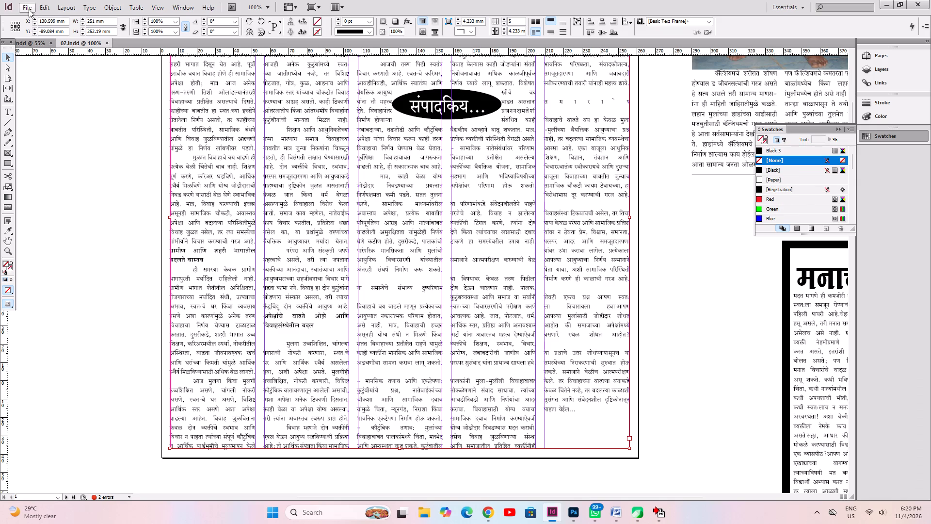
click(27, 8)
click(33, 30)
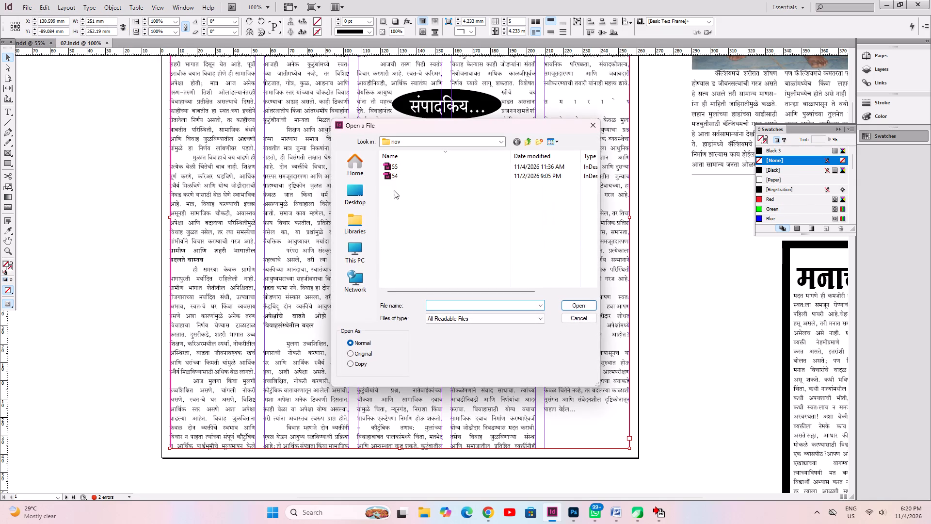
double_click(396, 168)
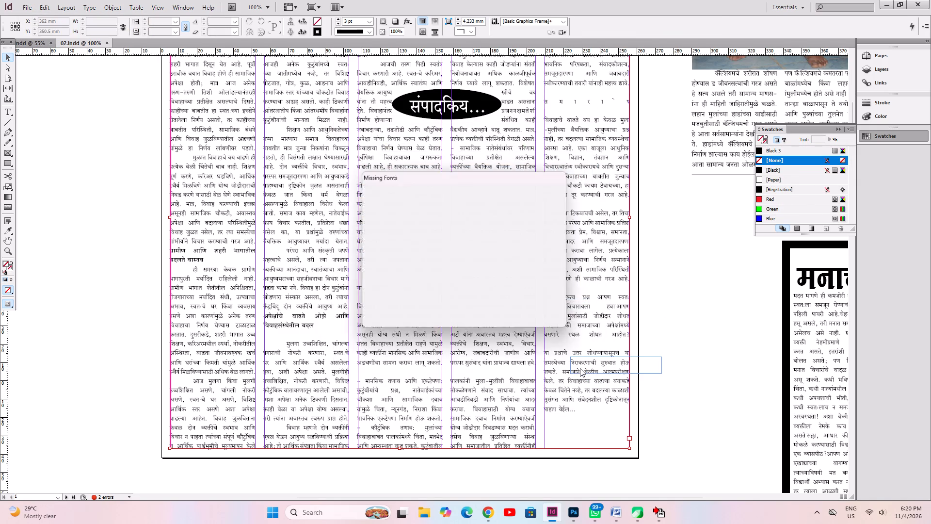
click(545, 316)
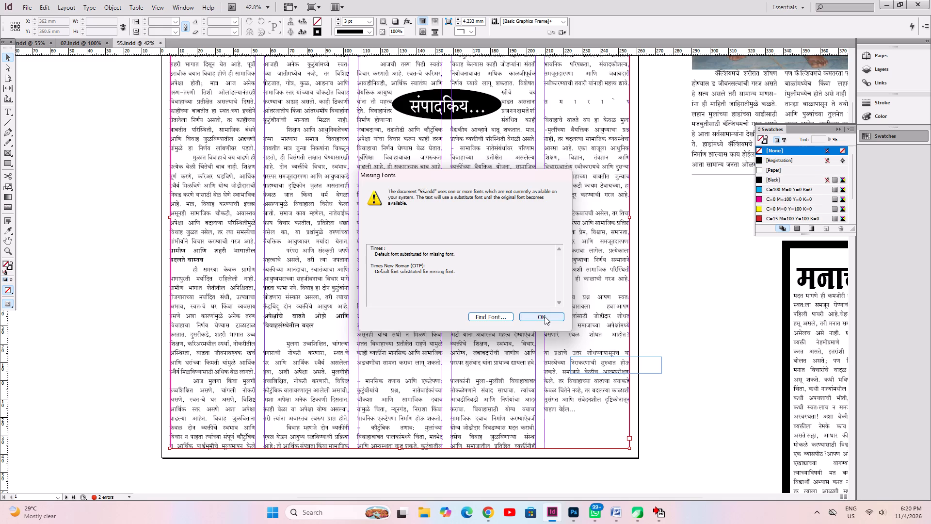
Save the document as a new file named 56.
key(ctrl+shift+a)
key(ctrl+shift+s)
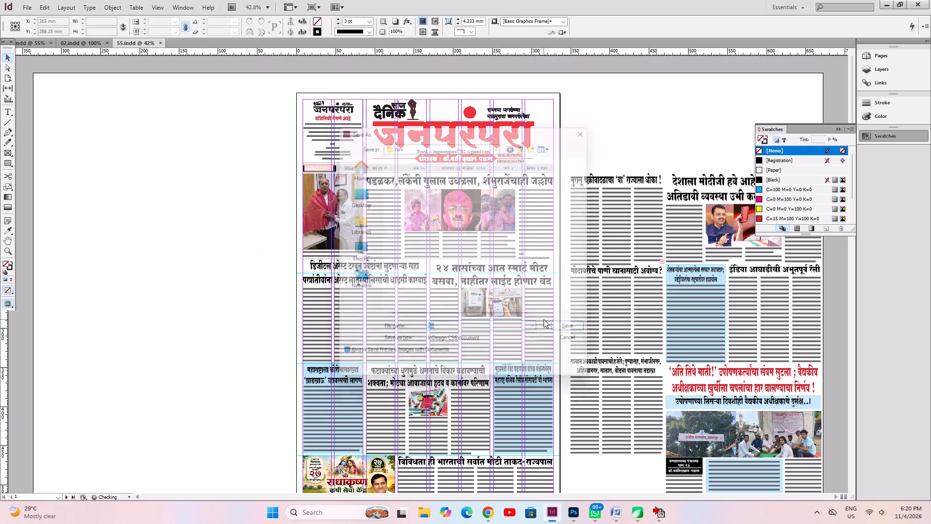
text(56)
key(Return)
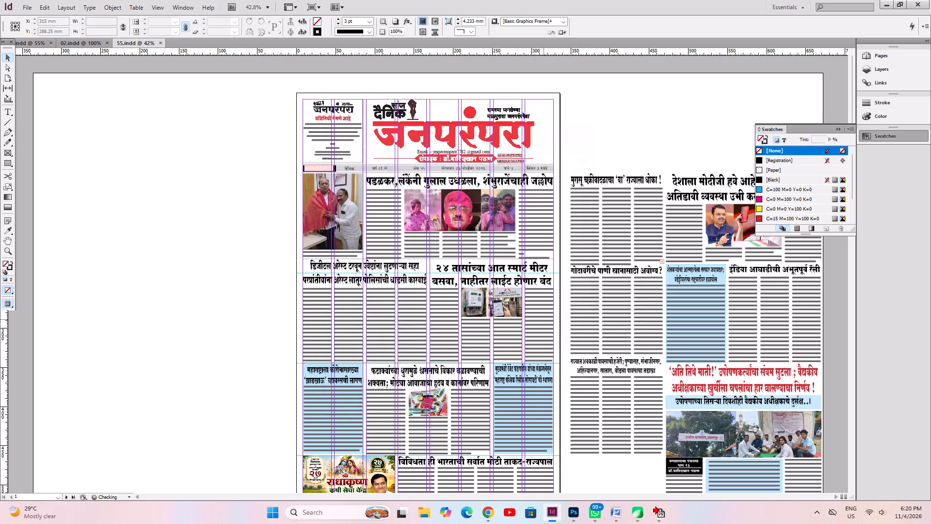
Delete the leftover stories on the pasteboard beside the front page, except the red-headlined article with the group photo.
drag(631, 117, 814, 467)
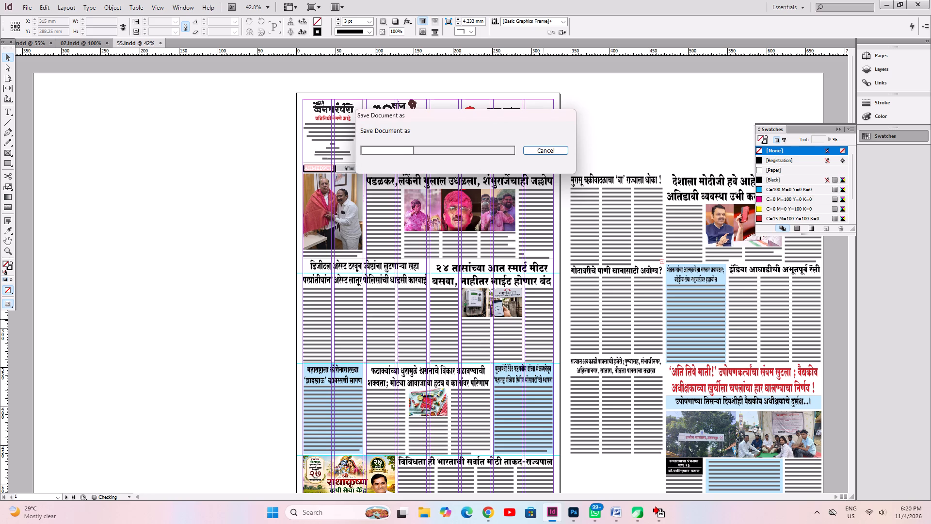
click(622, 126)
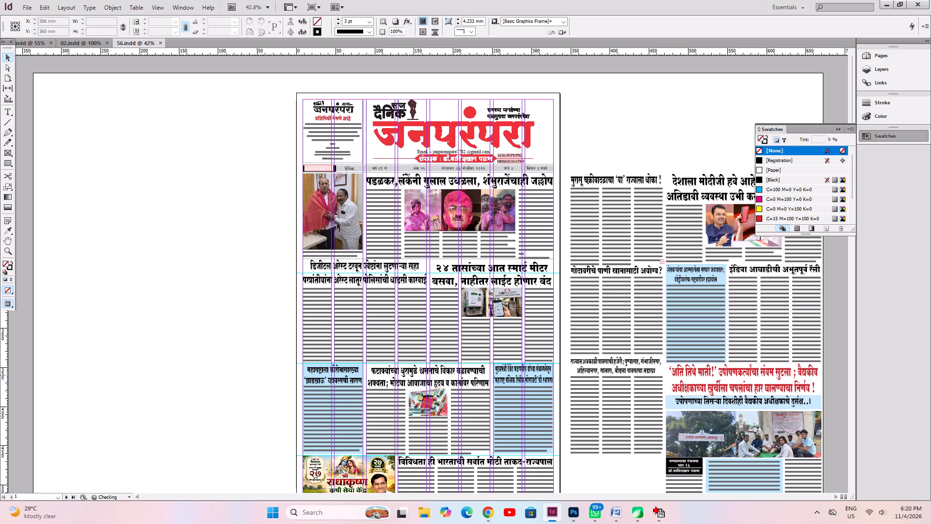
drag(592, 120, 809, 342)
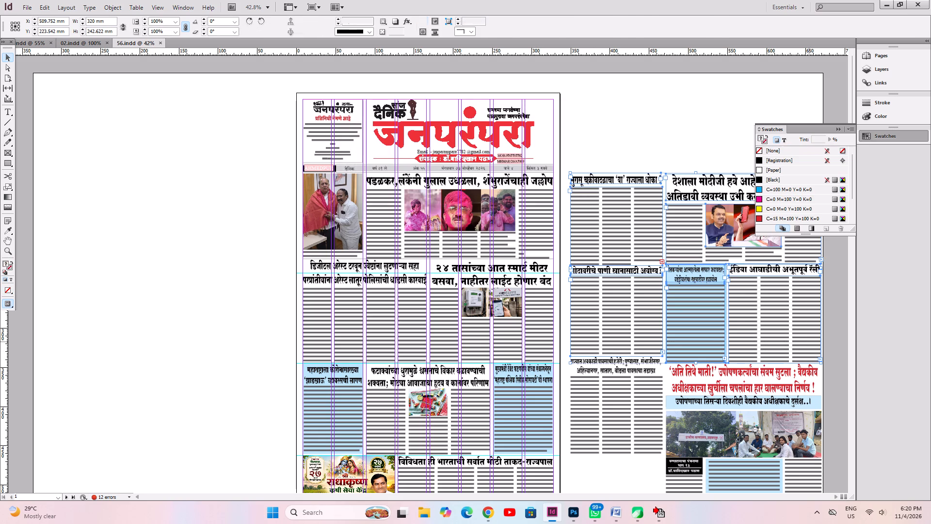
key(Delete)
drag(599, 213, 636, 465)
key(Delete)
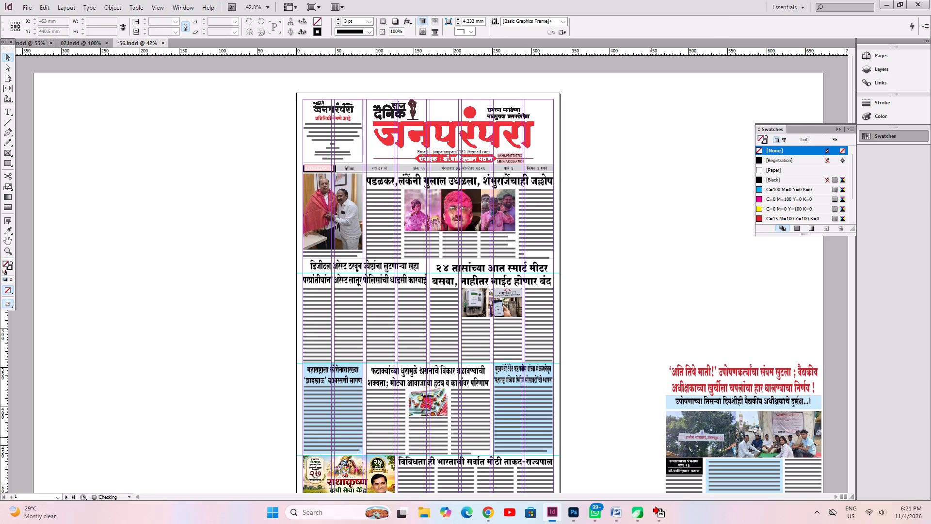
Select the story frames directly below the masthead: the tall photo with its caption and the lead story with its headline and pictures.
drag(619, 200, 351, 283)
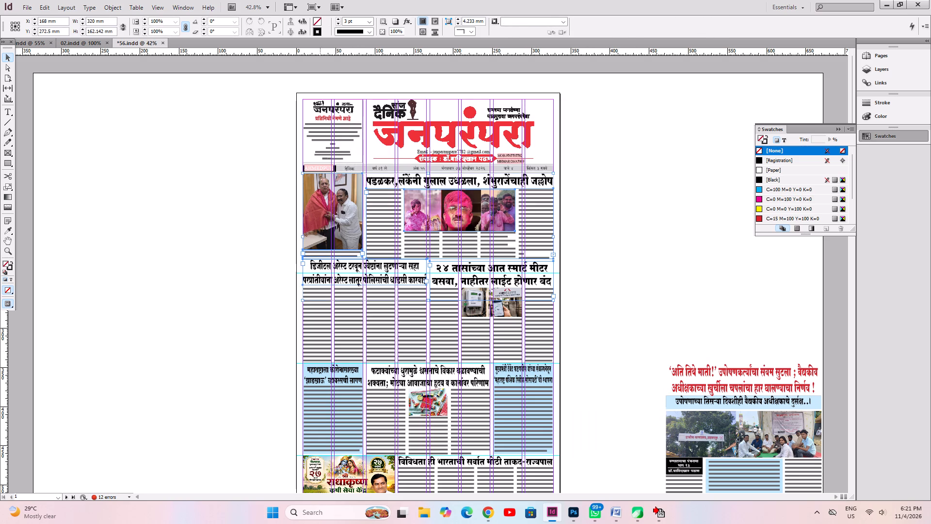
click(195, 209)
drag(239, 186, 421, 214)
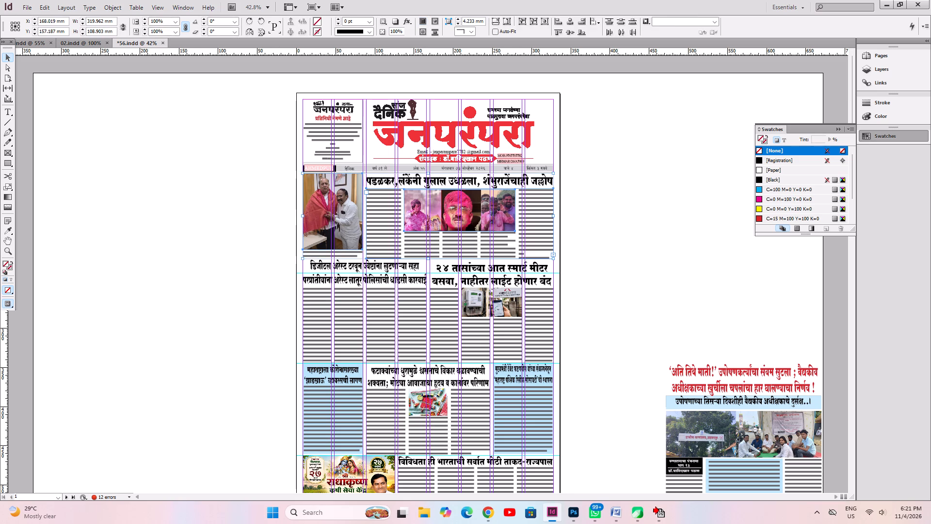
Move the front-page stories below the masthead onto the pasteboard beside the page, leaving the advertisement, and send them behind the red-headlined article.
click(279, 178)
drag(282, 176, 569, 429)
shift+click(499, 459)
shift+click(494, 475)
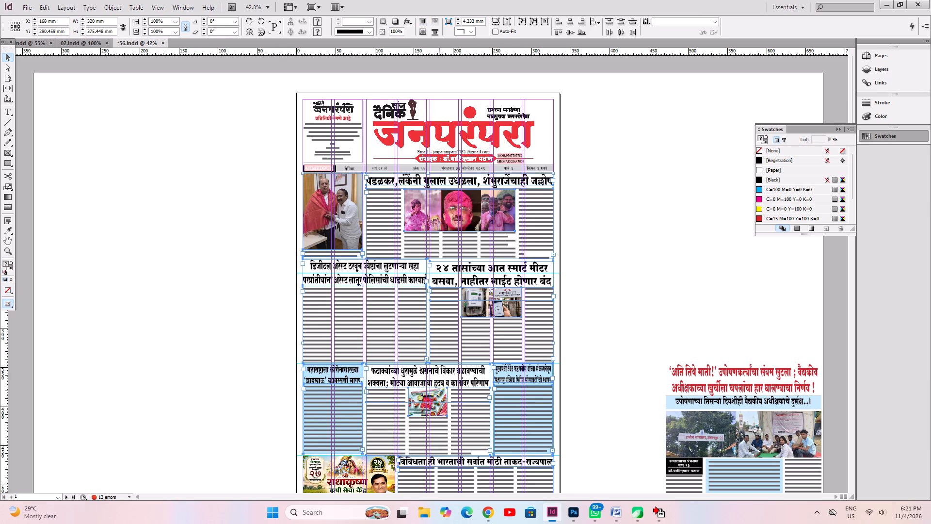
drag(400, 334, 664, 271)
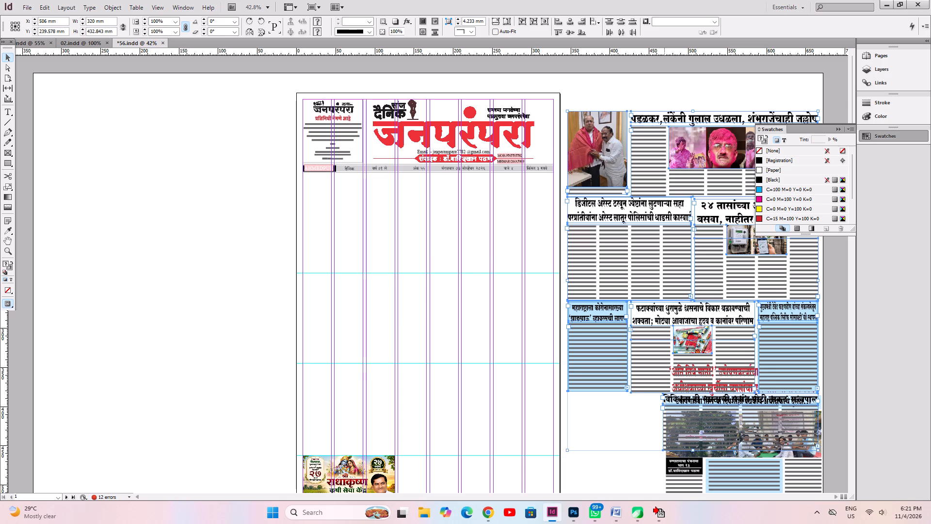
key(ctrl+shift+bracketleft)
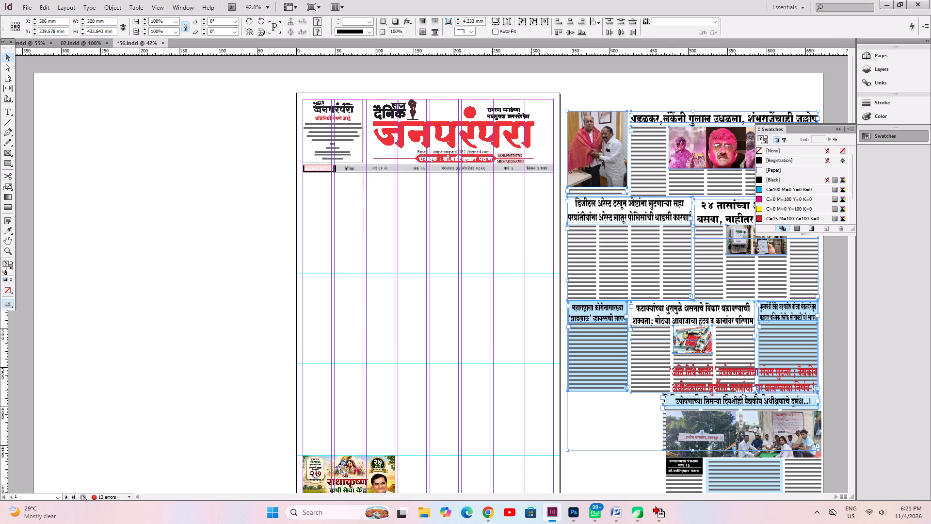
click(601, 443)
Delete the leftover stories on the pasteboard beside page 2.
scroll(601, 443, down, 17)
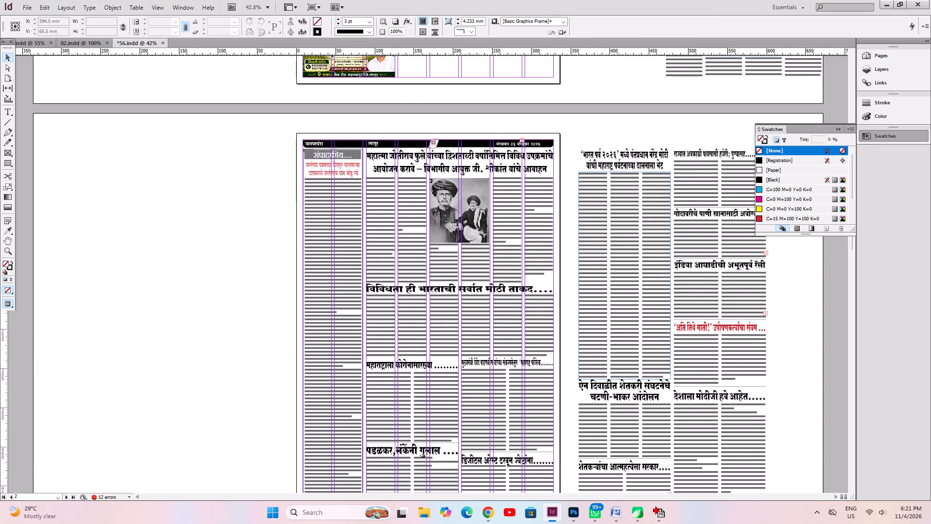
drag(609, 142, 701, 483)
key(Delete)
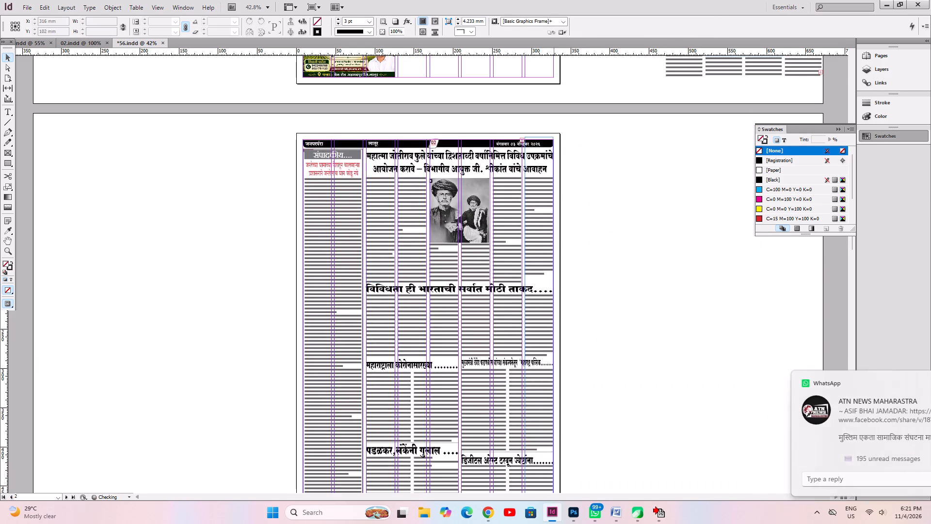
Move page 2's news stories onto the pasteboard beside the page, leaving the header strip and the editorial column in place.
scroll(598, 210, down, 1)
drag(594, 117, 398, 410)
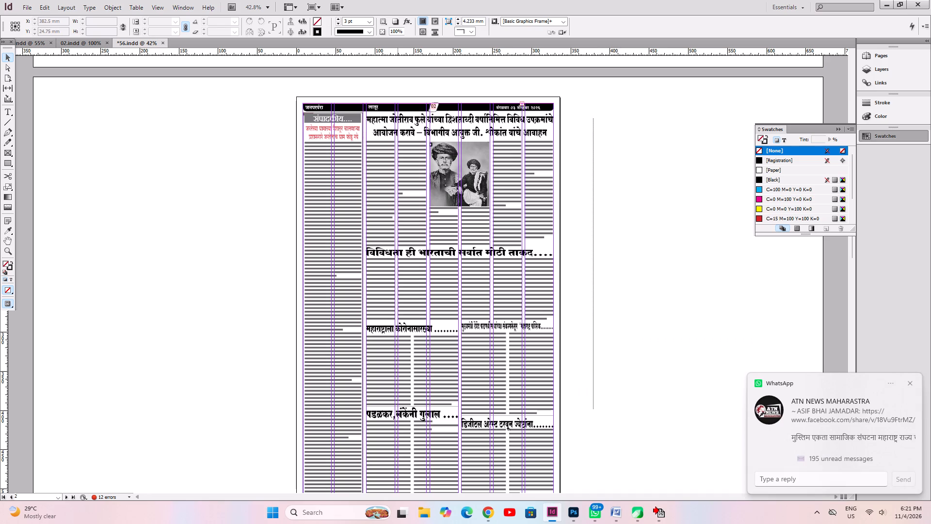
drag(398, 410, 393, 464)
shift+drag(411, 390, 629, 393)
Delete the leftover stories on the pasteboard to the right of page 3, keeping the items on its left side.
scroll(629, 393, down, 17)
drag(604, 166, 831, 523)
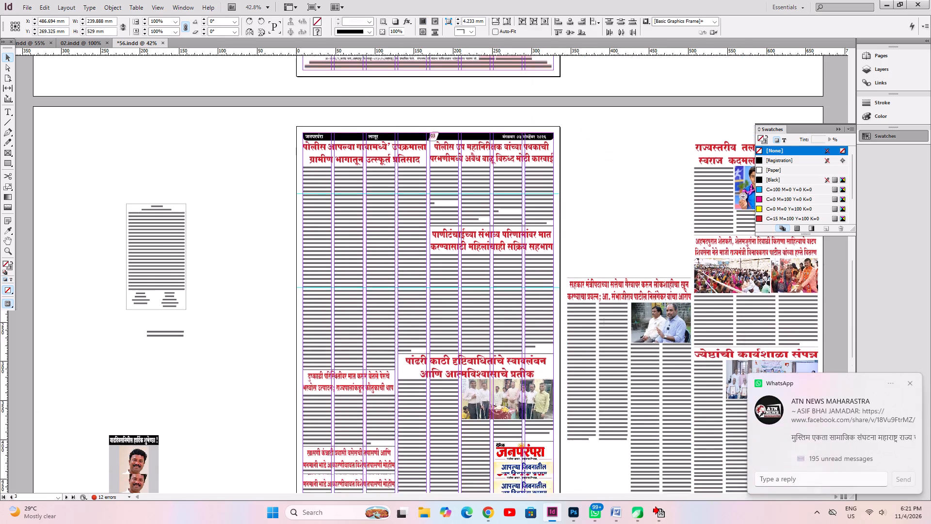
drag(831, 523, 832, 523)
key(Delete)
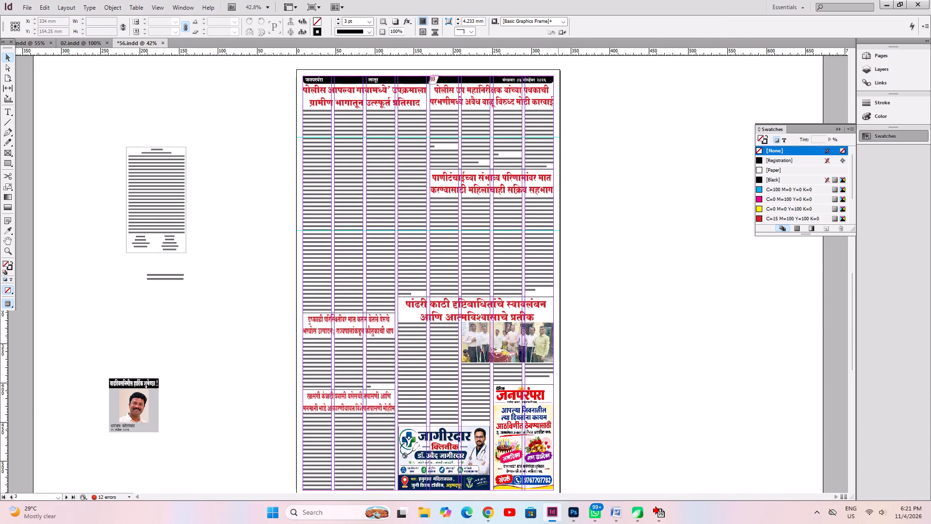
Move all of page 3's stories onto the pasteboard beside the page, leaving the header strip and the two bottom advertisements.
drag(272, 90, 585, 366)
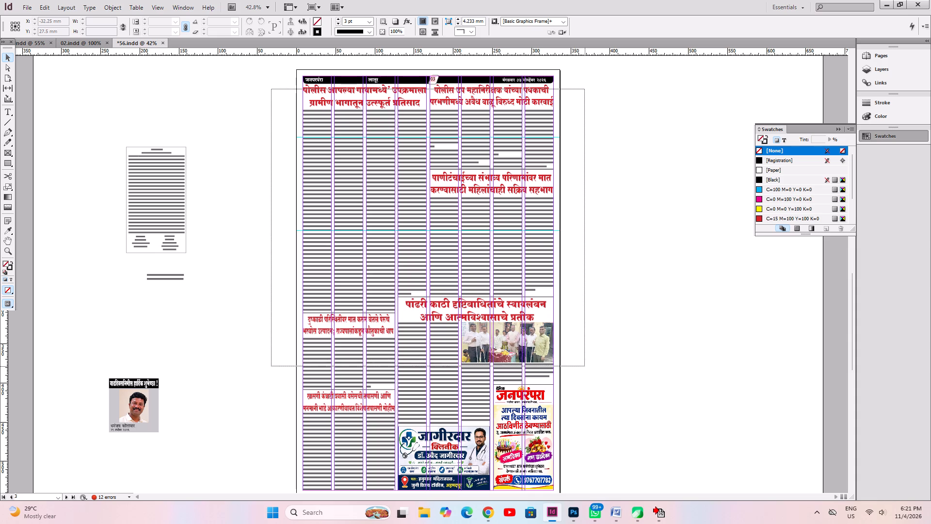
drag(585, 366, 585, 372)
shift+drag(263, 394, 305, 448)
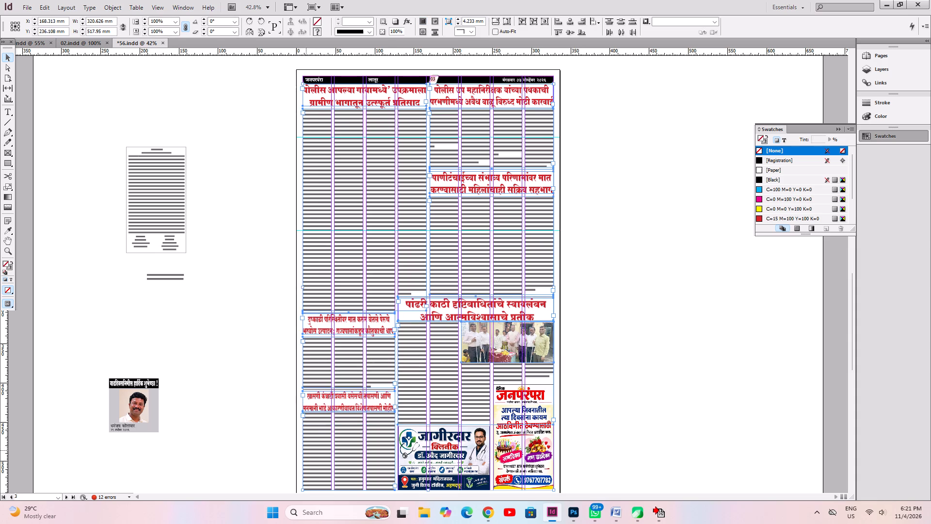
shift+drag(336, 458, 607, 454)
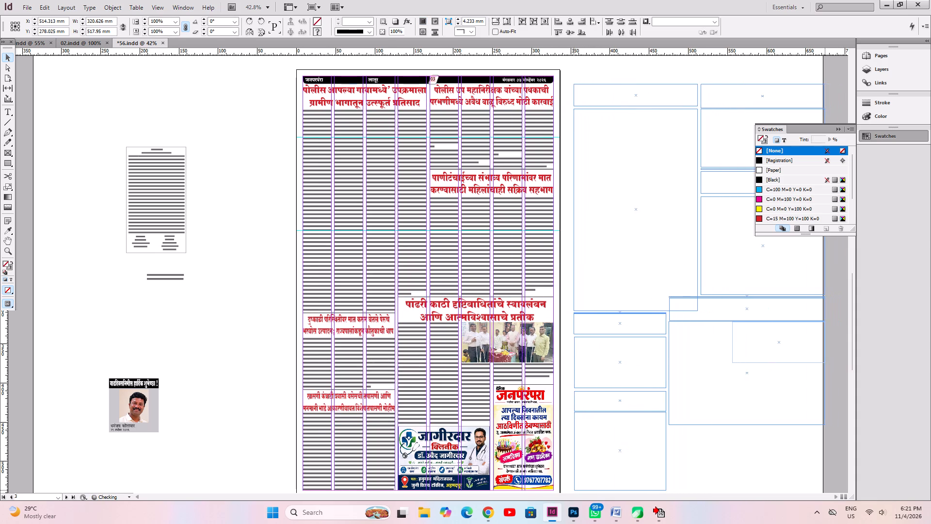
shift+drag(607, 454, 600, 455)
Delete the leftover stories on the pasteboard beside page 4.
scroll(610, 451, down, 15)
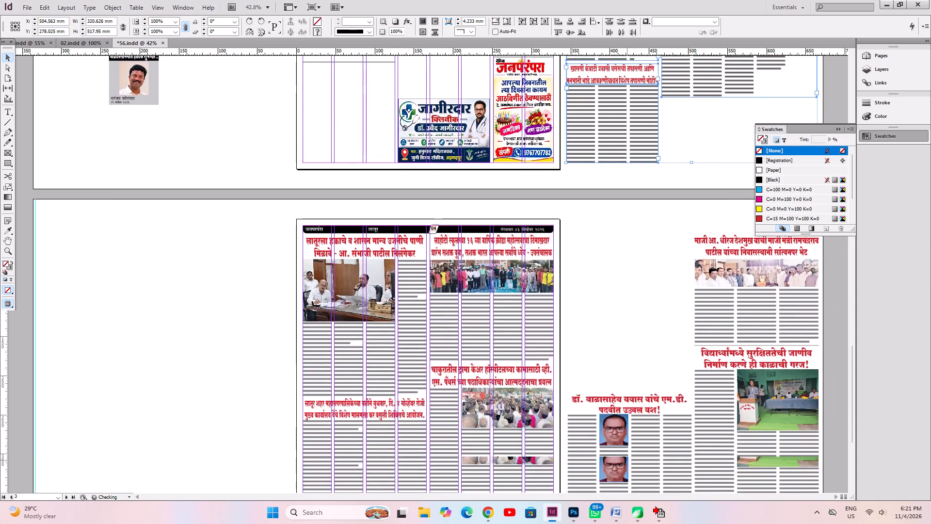
scroll(658, 309, down, 3)
drag(613, 134, 815, 523)
scroll(803, 514, down, 2)
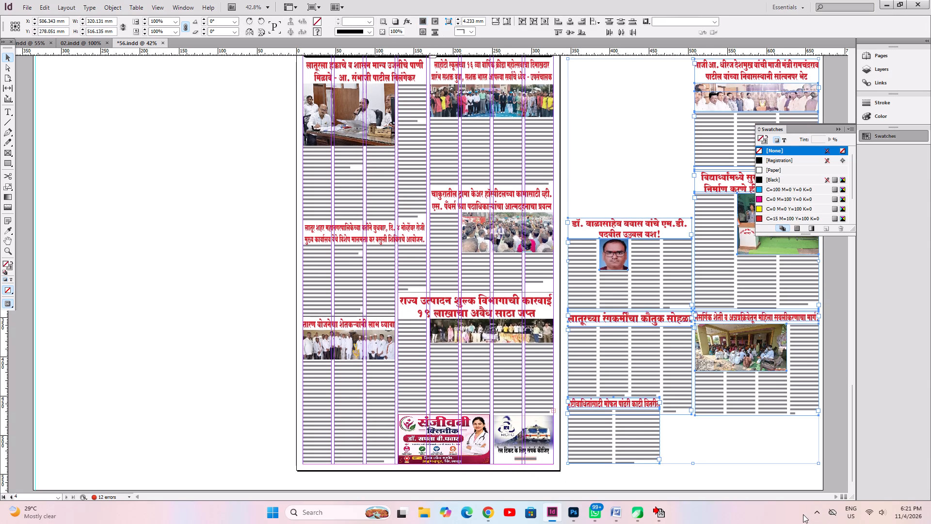
key(Delete)
Move all of page 4's stories onto the pasteboard beside the page, leaving the header strip and the two bottom advertisements.
scroll(548, 462, up, 2)
drag(241, 139, 573, 390)
shift+drag(379, 284, 666, 293)
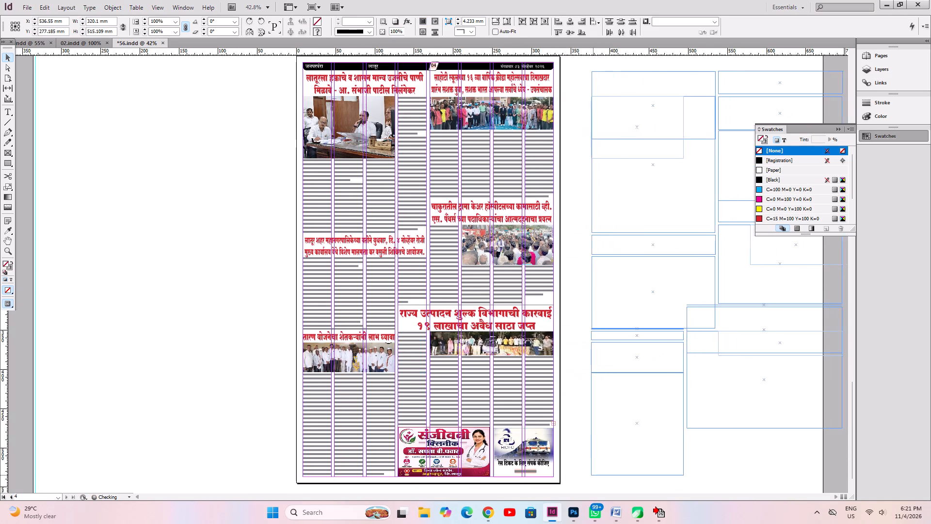
shift+drag(666, 293, 646, 293)
click(625, 377)
Save the document.
key(ctrl+s)
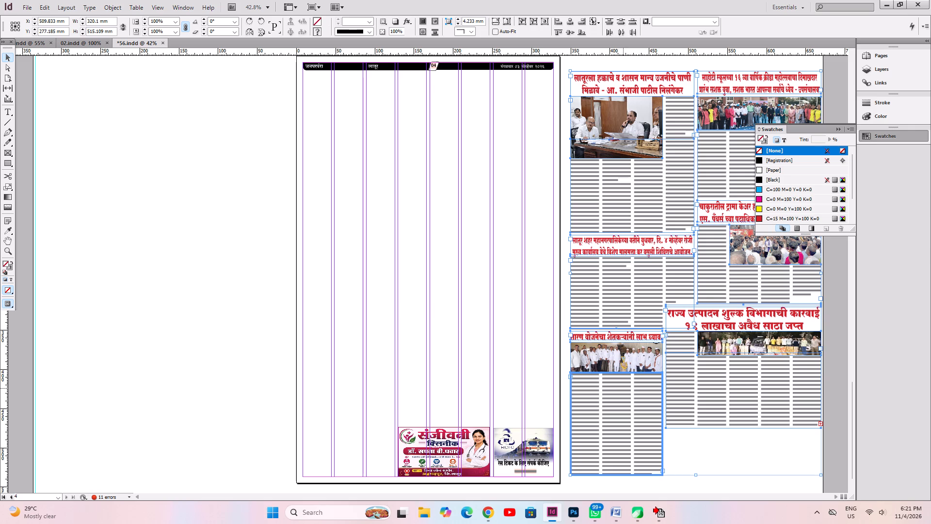
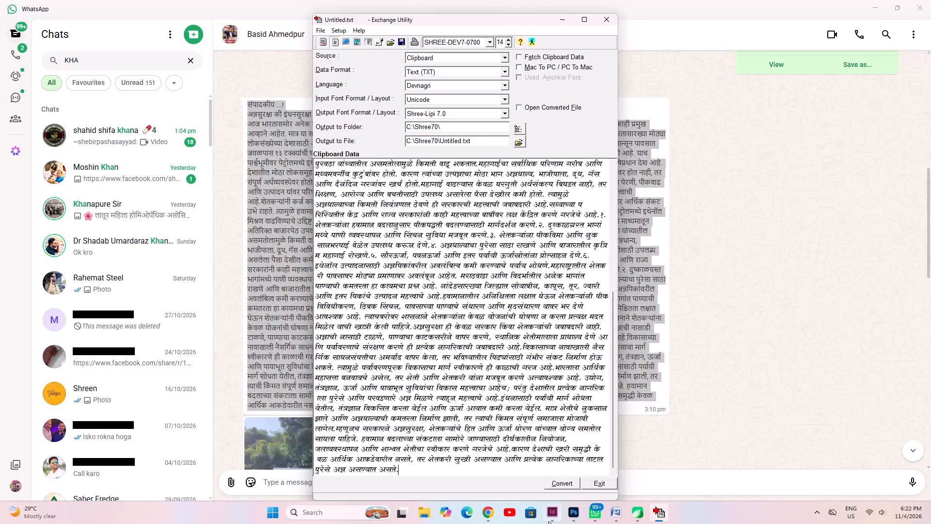
Switch to InDesign and delete the empty text frame on the pasteboard beside the editorial page of document 56.
click(548, 521)
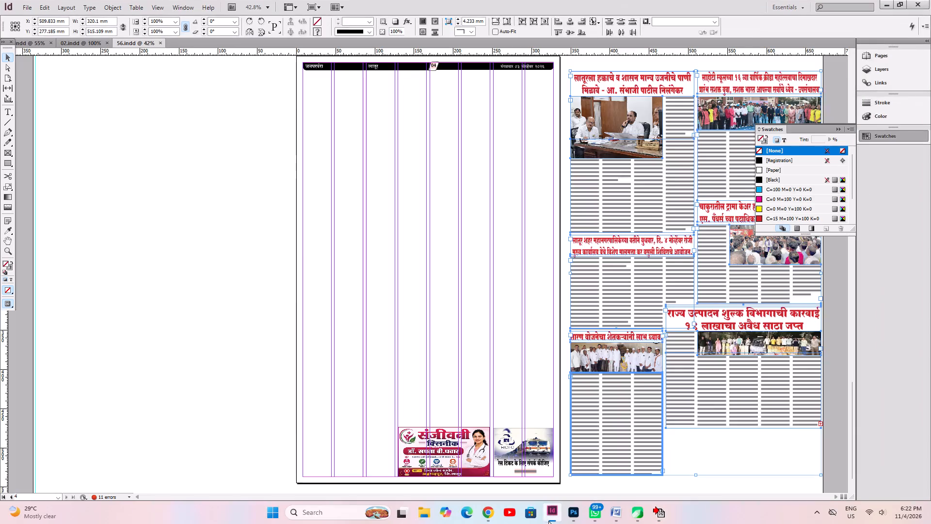
scroll(398, 392, down, 3)
scroll(382, 418, up, 16)
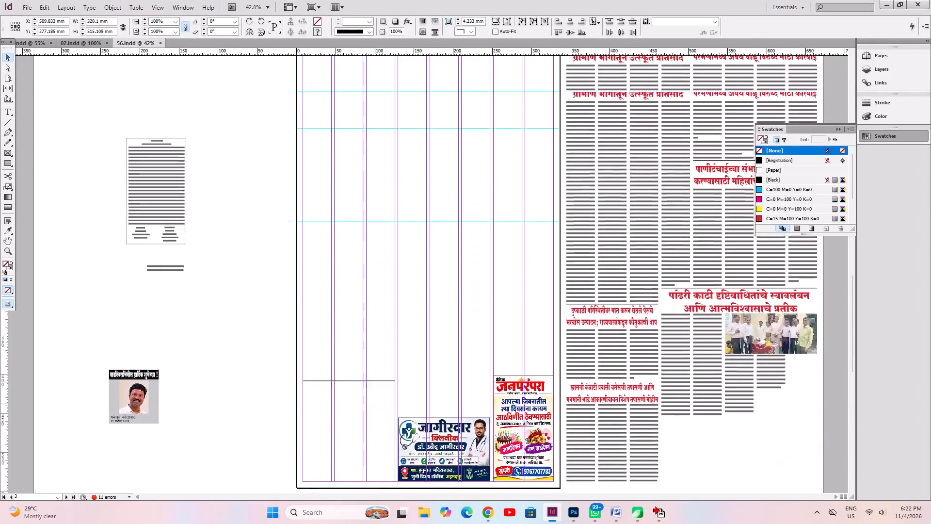
scroll(343, 404, up, 14)
click(197, 207)
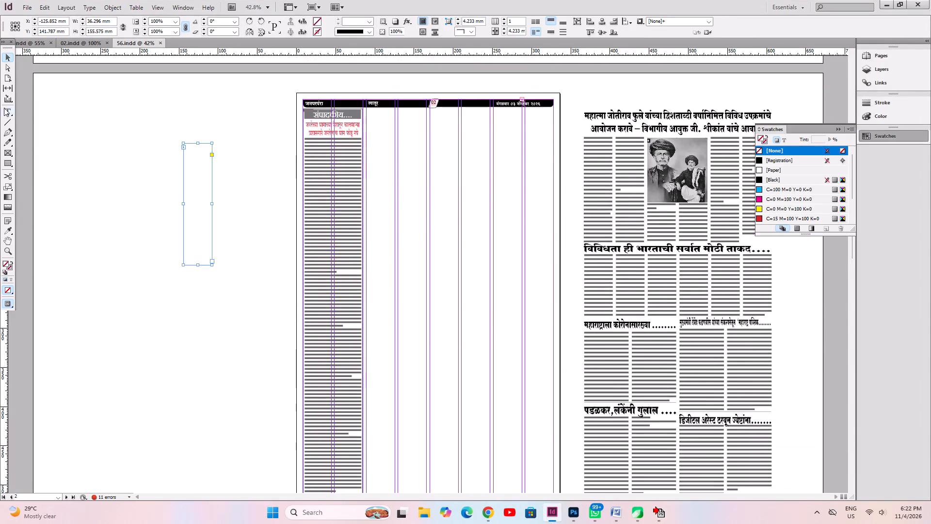
click(17, 111)
drag(51, 101, 251, 387)
key(Delete)
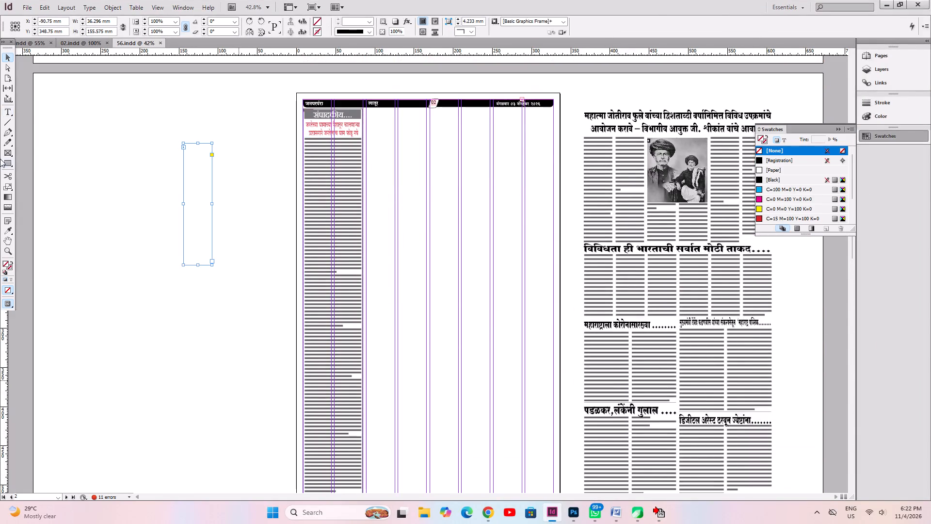
Draw a new text frame on the pasteboard beside the editorial page and paste the converted editorial text into it.
click(5, 108)
drag(123, 133, 239, 410)
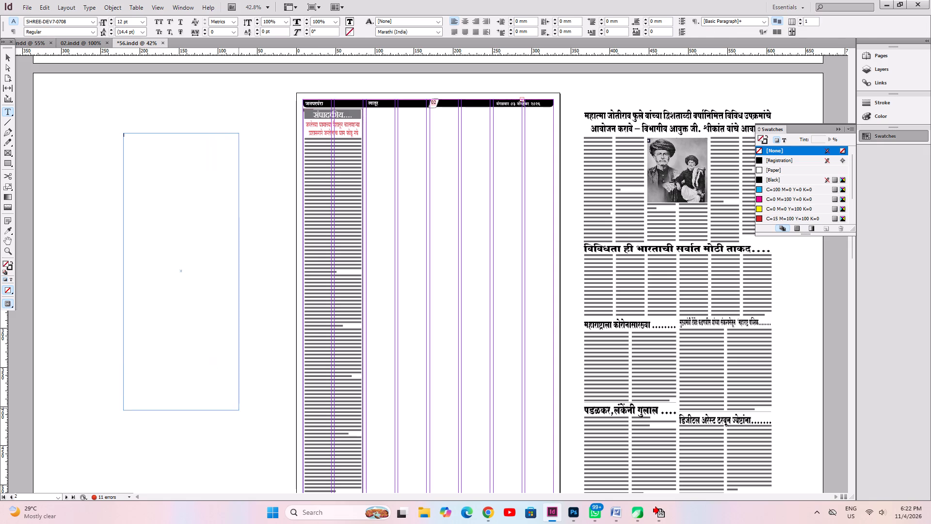
key(ctrl+v)
click(169, 180)
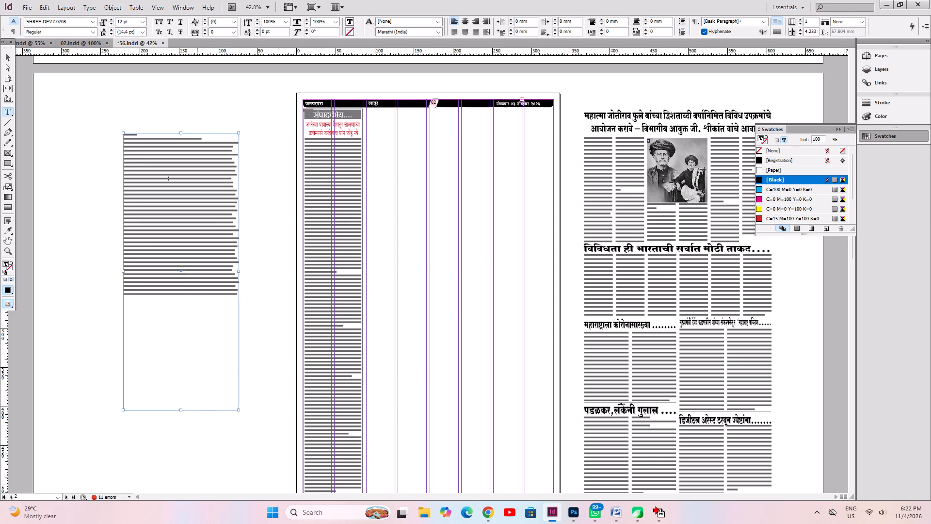
Delete the first line "संपादकीय ...!" from the pasted editorial text.
key(ctrl+2)
scroll(296, 239, up, 5)
drag(307, 251, 64, 210)
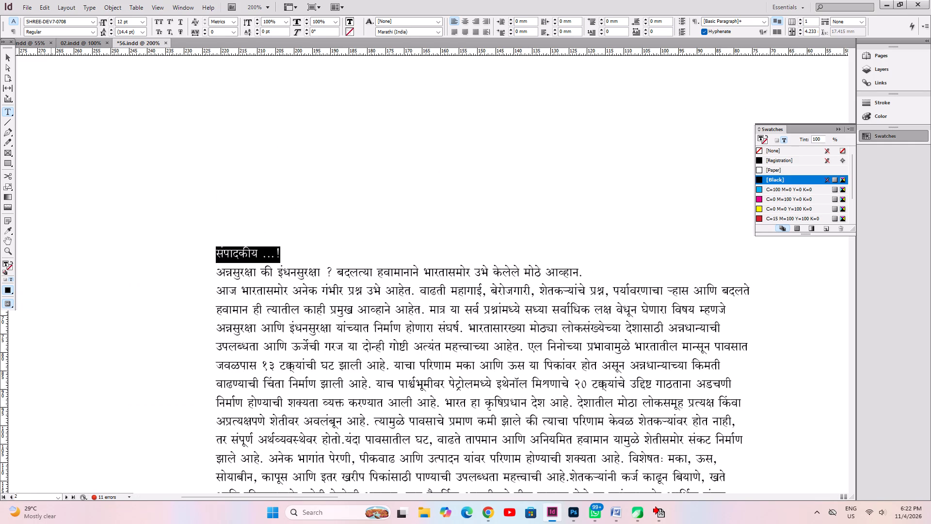
key(BackSpace)
Move the title line "अन्नसुरक्षा की इंधनसुरक्षा ?..." into the editorial column's red headline, replacing the old headline and keeping its formatting.
drag(592, 273, 0, 279)
key(ctrl+x)
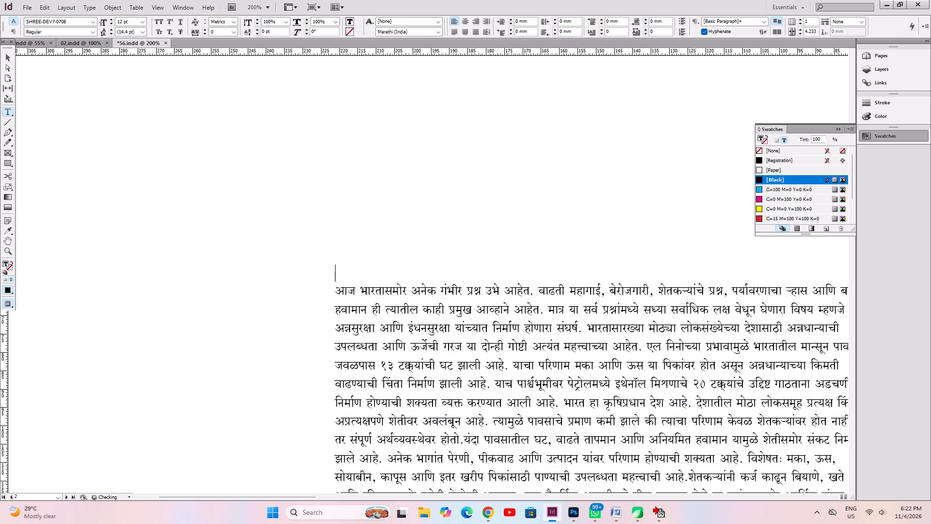
alt+drag(450, 414, 0, 303)
alt+drag(615, 339, 121, 384)
click(411, 140)
key(ctrl+a)
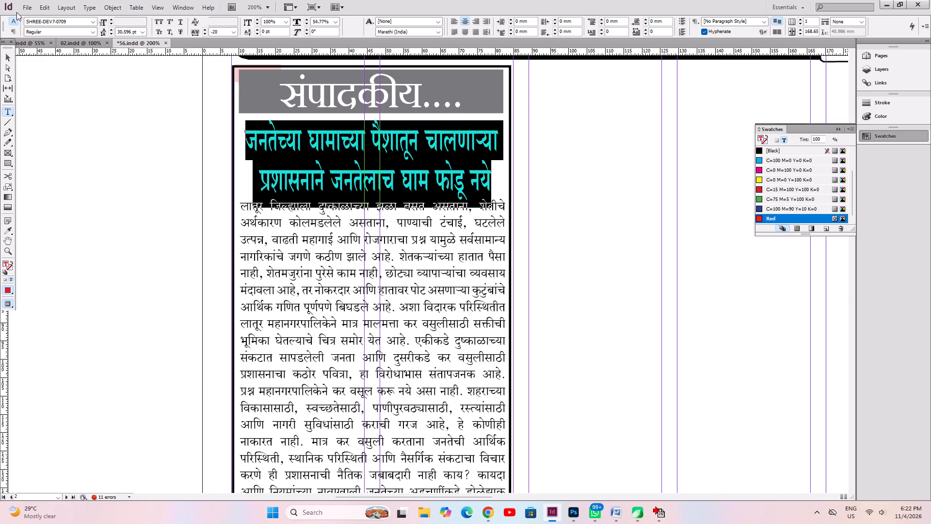
click(51, 2)
click(80, 77)
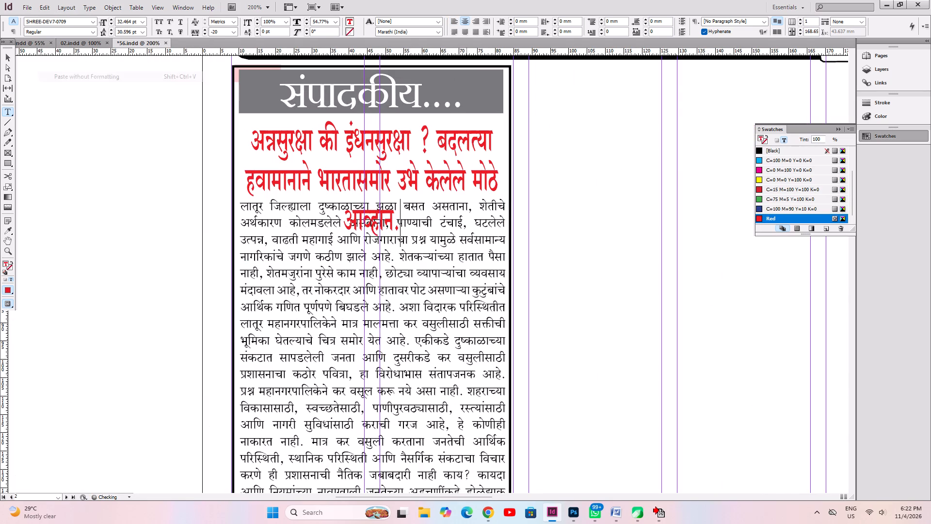
Fit the headline frame to its content, reduce the headline's font size to 26.464 pt, and save the document.
key(ctrl+alt+c)
key(ctrl+a)
key(ctrl+shift+comma)
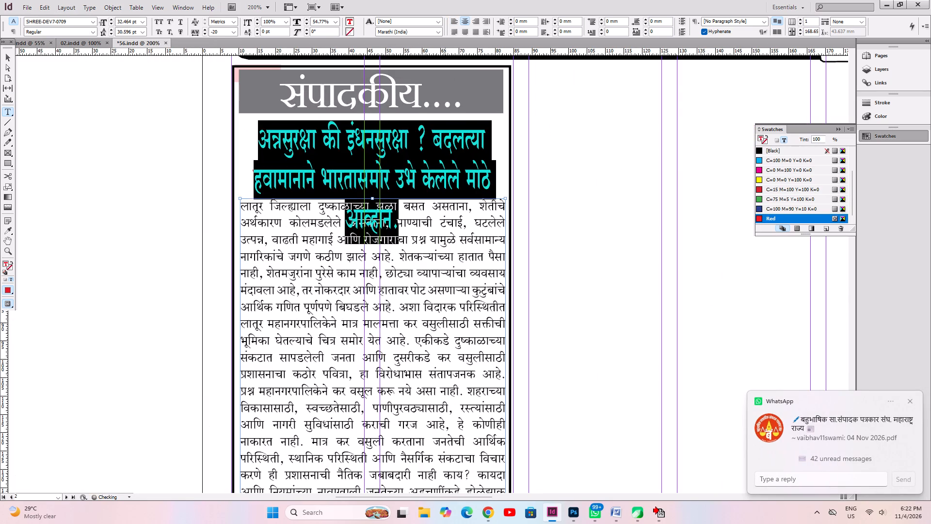
key(ctrl+shift+comma)
key(ctrl+shift+comma)
key(ctrl+s)
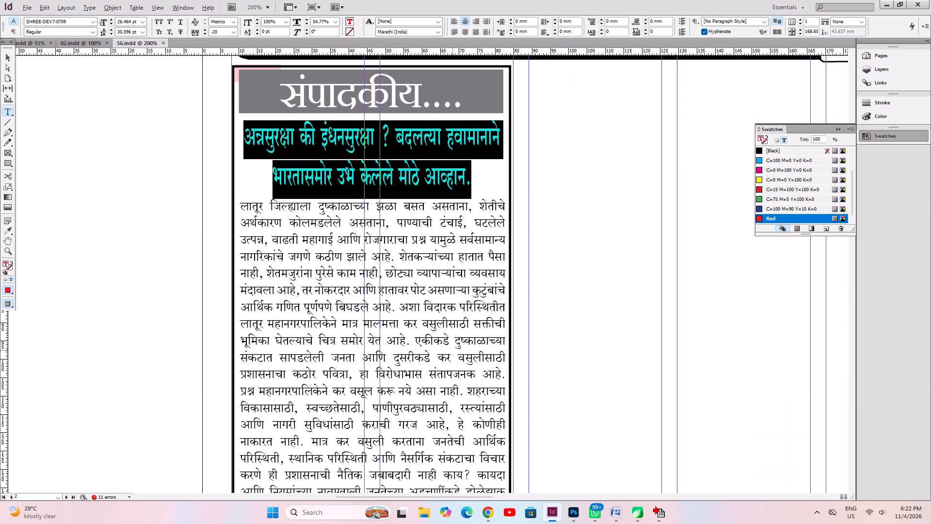
Remove the blank lines above the pasted editorial text, indent its first line with a tab, and justify the text.
click(323, 326)
alt+drag(285, 334, 683, 415)
alt+drag(342, 374, 589, 374)
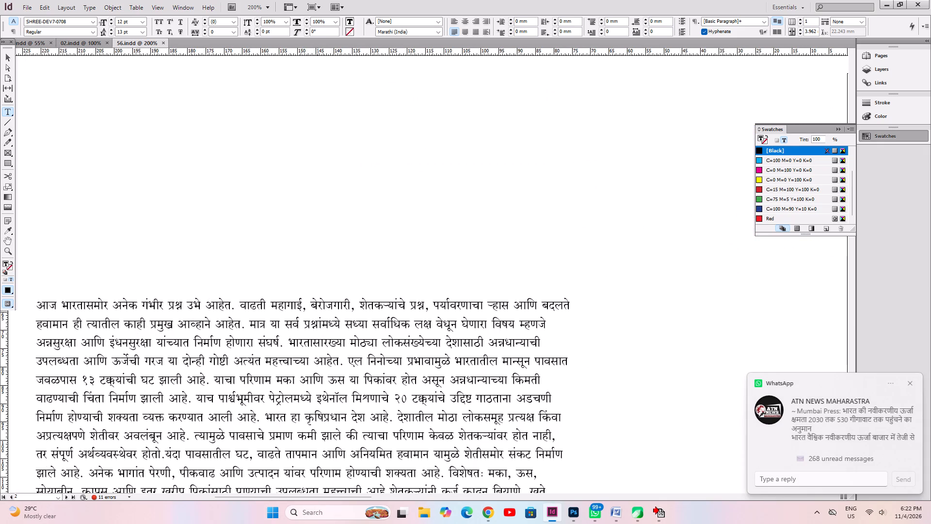
click(318, 308)
key(Home)
key(BackSpace)
key(BackSpace)
key(BackSpace)
key(BackSpace)
key(BackSpace)
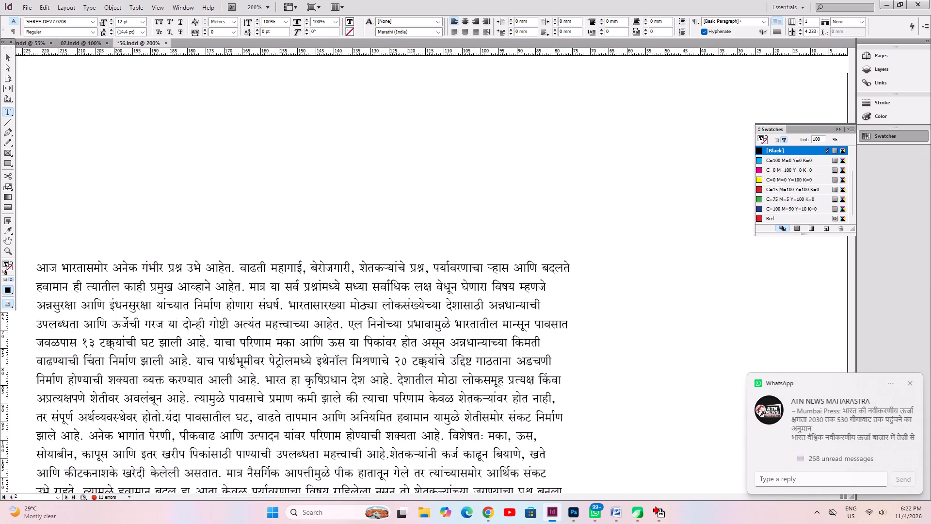
key(BackSpace)
key(Tab)
key(ctrl+a)
key(ctrl+shift+j)
Move the editorial text into the editorial column, replacing the old body text, justify it, and fit the frame to its content.
key(ctrl+x)
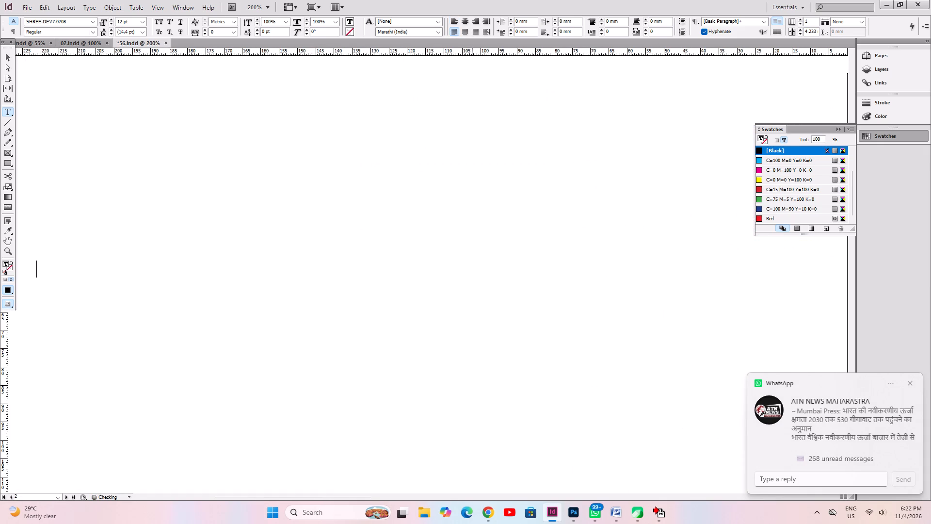
alt+drag(495, 294, 15, 71)
alt+drag(438, 309, 273, 443)
click(343, 281)
key(ctrl+a)
key(ctrl+v)
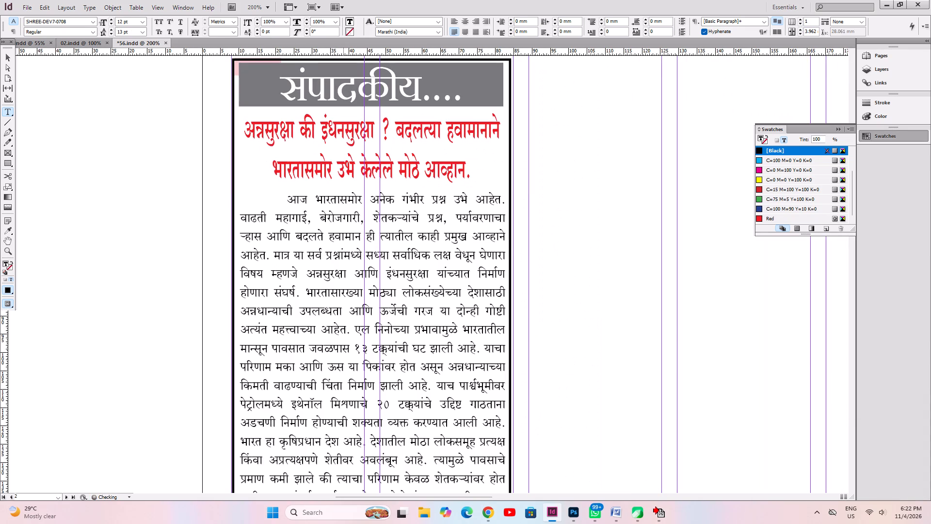
key(ctrl+a)
key(ctrl+shift+j)
key(ctrl+alt+c)
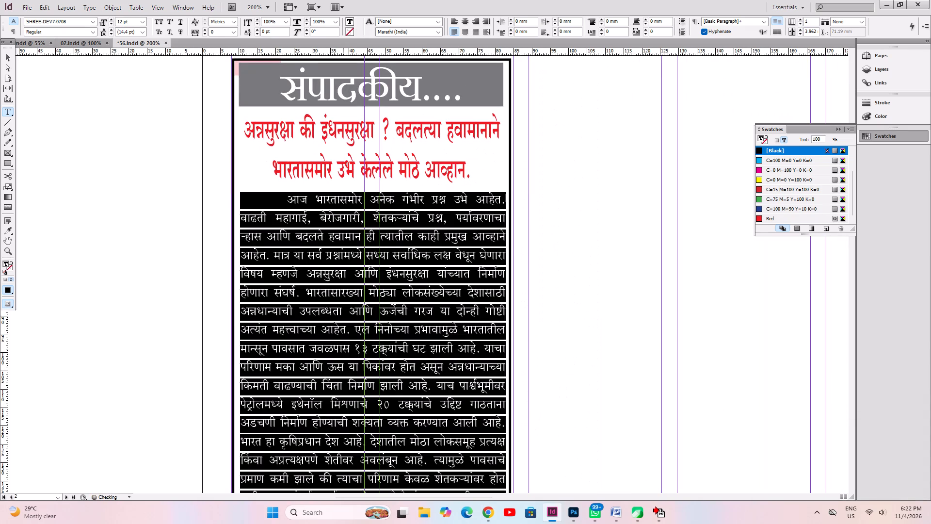
Select the editorial body frame and nudge it up about 1 mm beneath the headline.
click(6, 60)
click(437, 299)
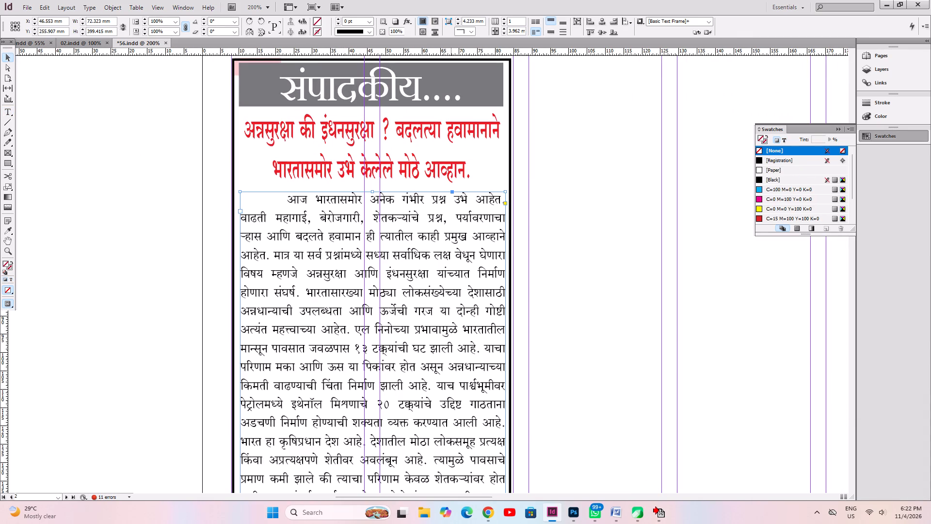
shift+click(451, 283)
Go to the end of the editorial body text and activate the Type tool.
scroll(462, 349, down, 17)
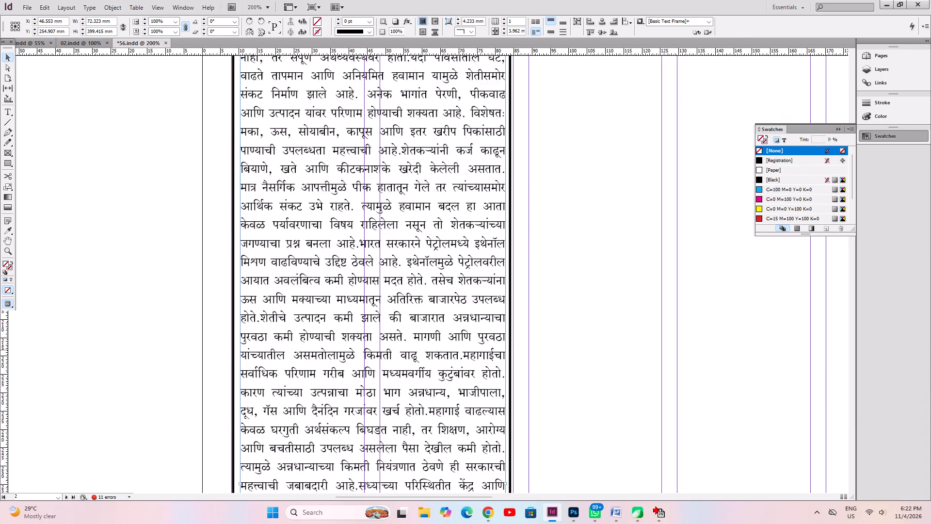
scroll(464, 350, down, 20)
scroll(464, 350, down, 12)
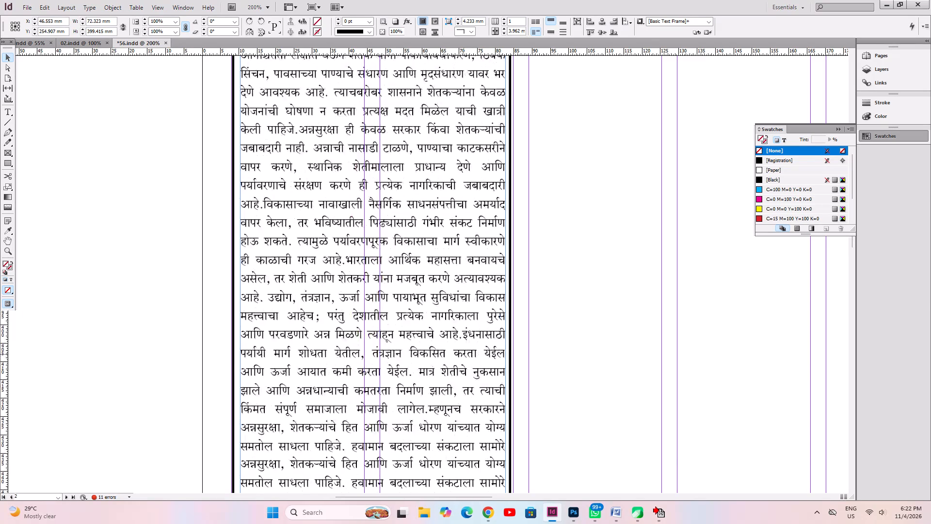
scroll(464, 354, down, 9)
click(10, 110)
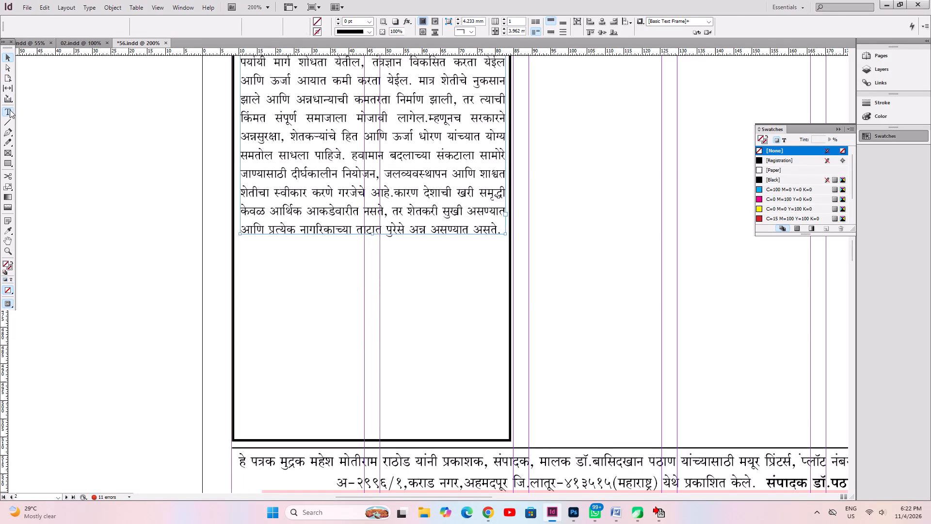
Select all the body text of the editorial story in the bordered column on page 2.
click(350, 141)
key(ctrl+a)
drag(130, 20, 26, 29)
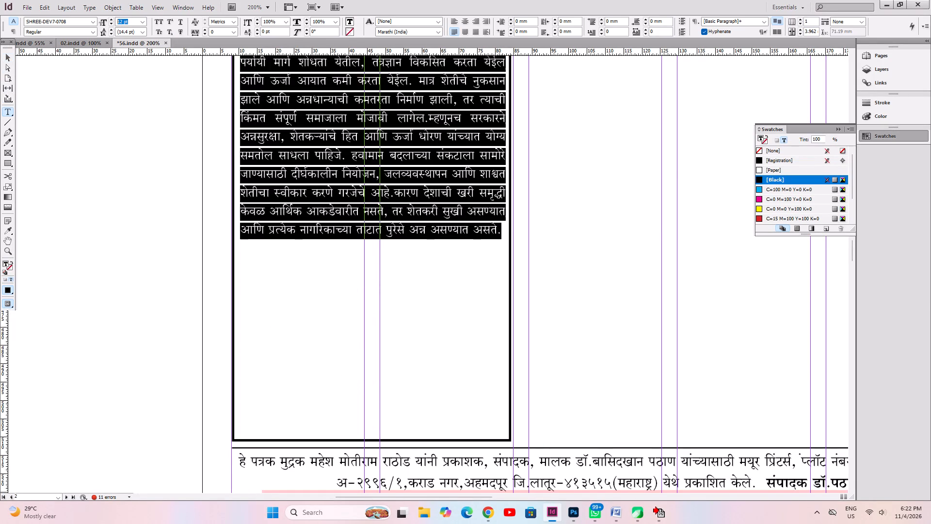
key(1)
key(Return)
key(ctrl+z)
Set the editorial body text to 13 pt with 15 pt leading, fitting its frame to the text.
click(112, 19)
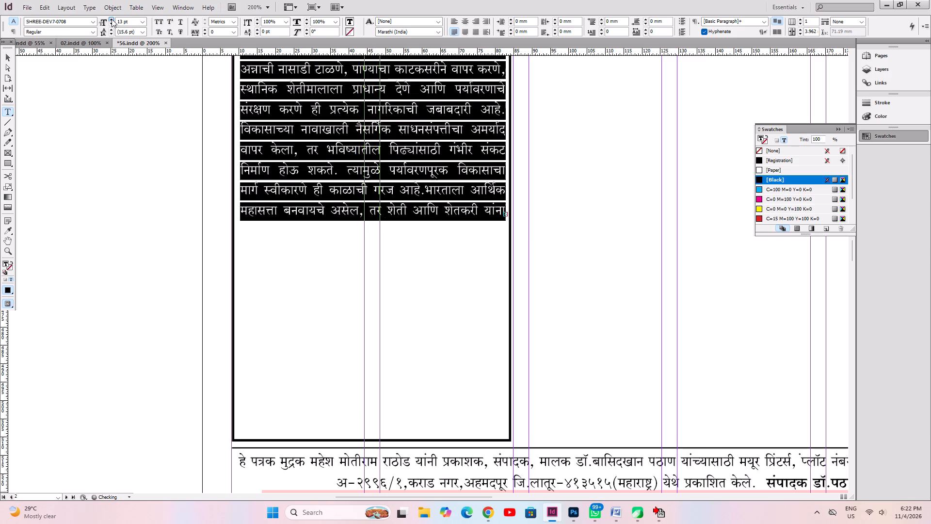
key(ctrl+alt+c)
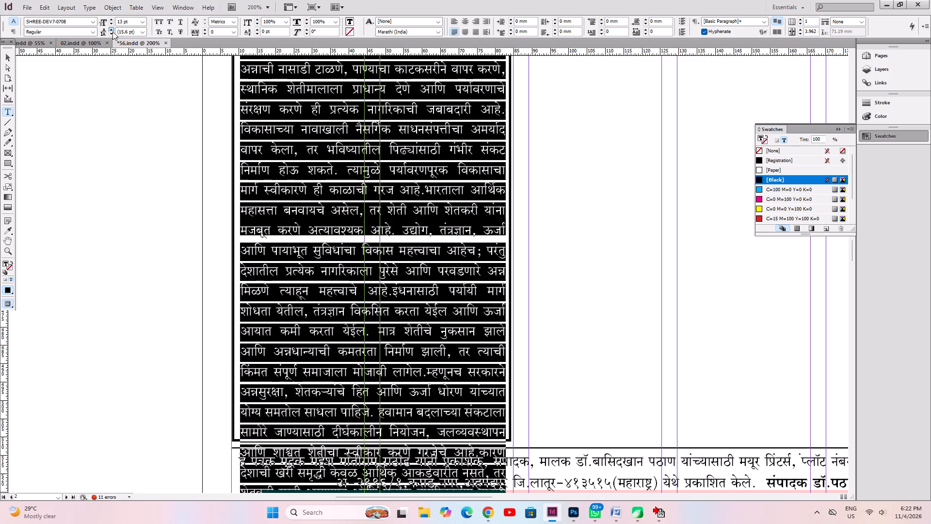
double_click(111, 33)
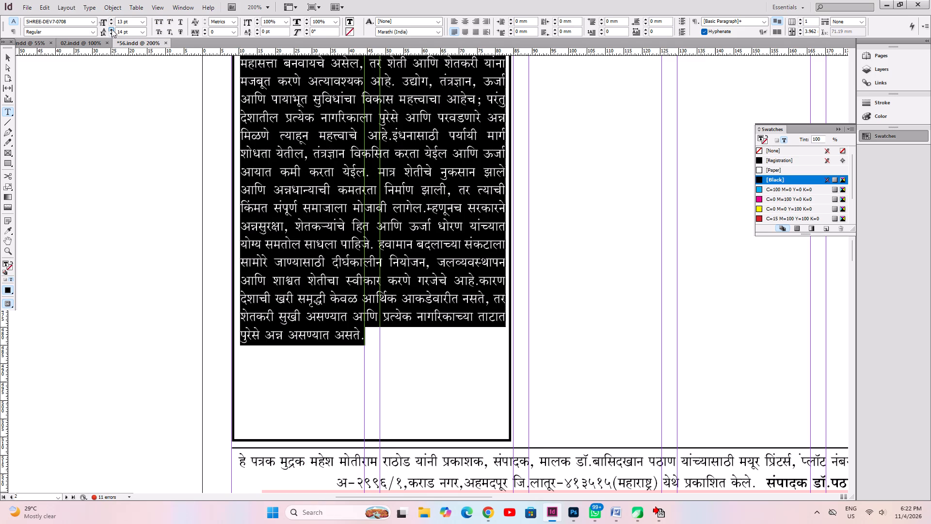
click(112, 29)
Select the closing lines of the editorial, down to its end, and tighten their tracking to -20.
click(329, 211)
drag(293, 145, 407, 523)
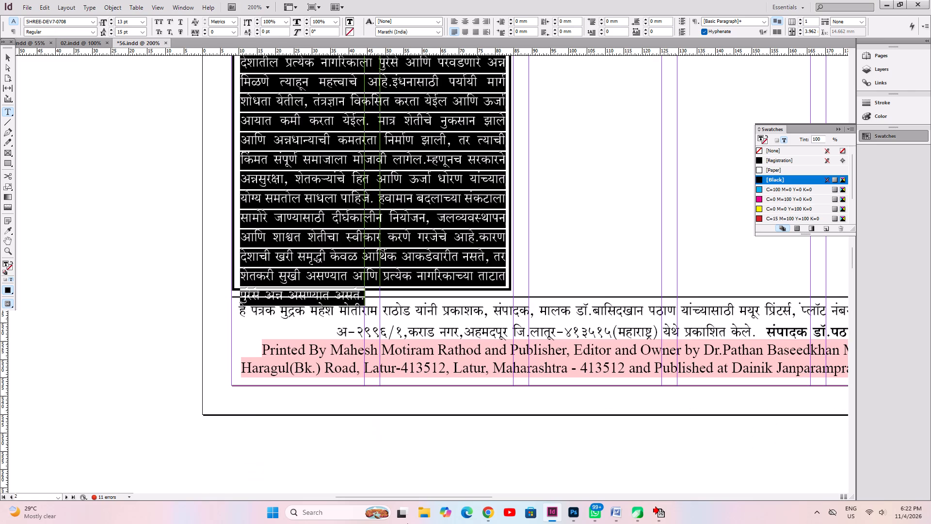
key(alt+Left)
Save document 56 with the reformatted editorial and return to the front page.
key(ctrl+s)
key(ctrl+0)
key(ctrl+s)
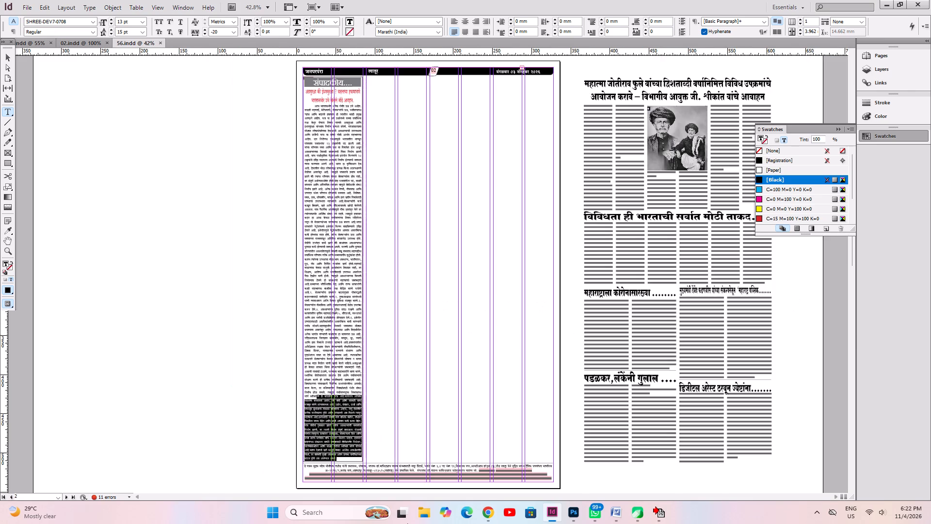
key(ctrl+s)
scroll(656, 431, up, 17)
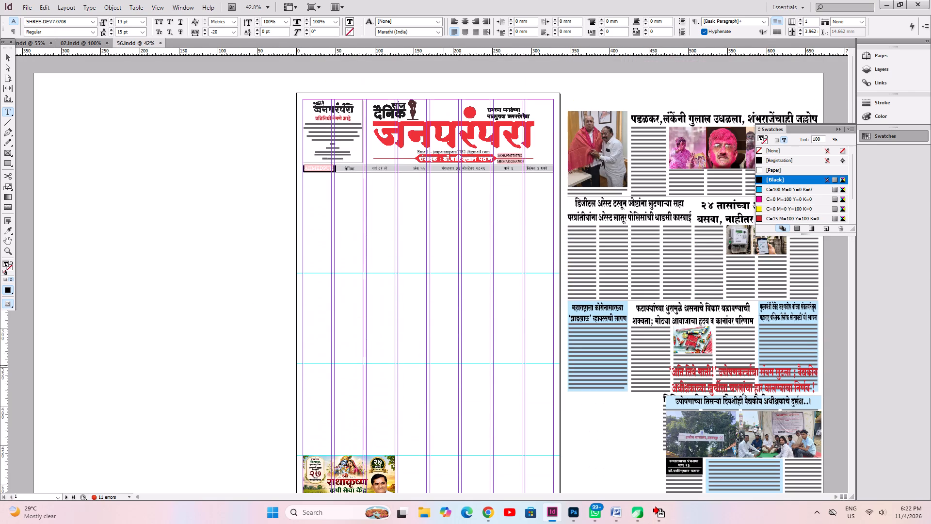
key(ctrl+s)
Switch from the layout to the Exchange Utility text converter open over the WhatsApp chat.
click(551, 512)
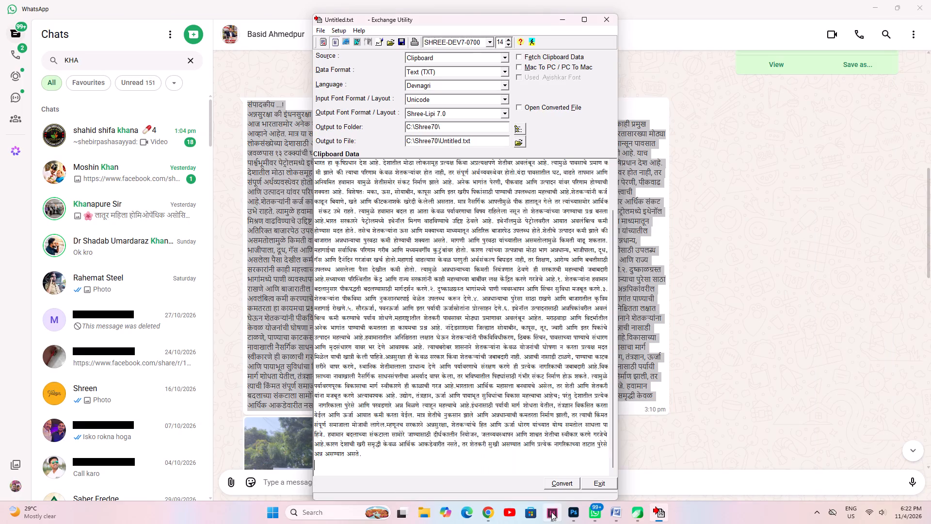
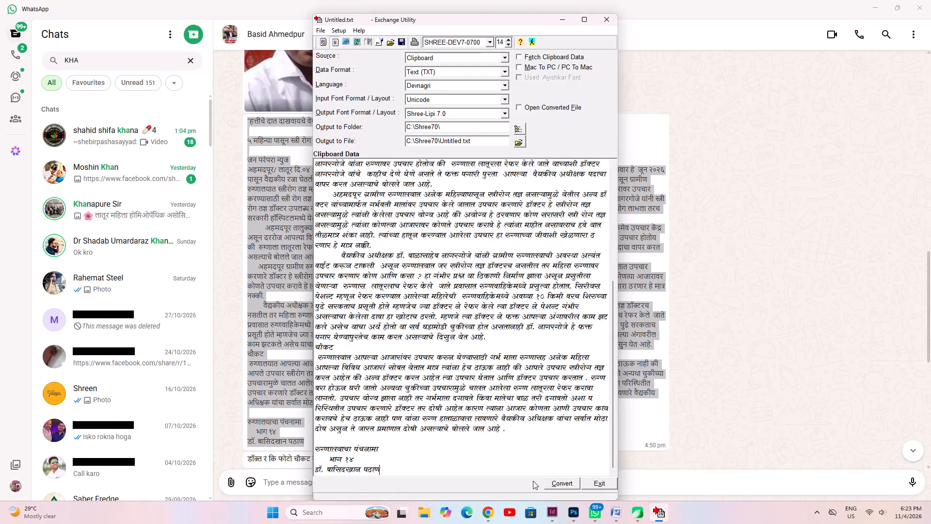
Back in the InDesign layout, paste the converted text into a new frame about 211 × 273 mm beside the front page and save.
click(548, 509)
click(546, 510)
scroll(336, 420, up, 4)
scroll(323, 398, down, 2)
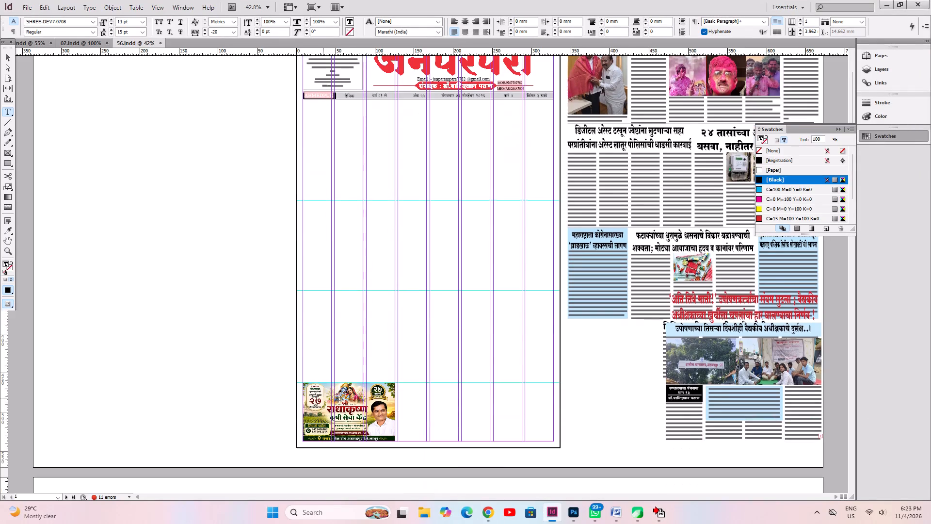
click(4, 55)
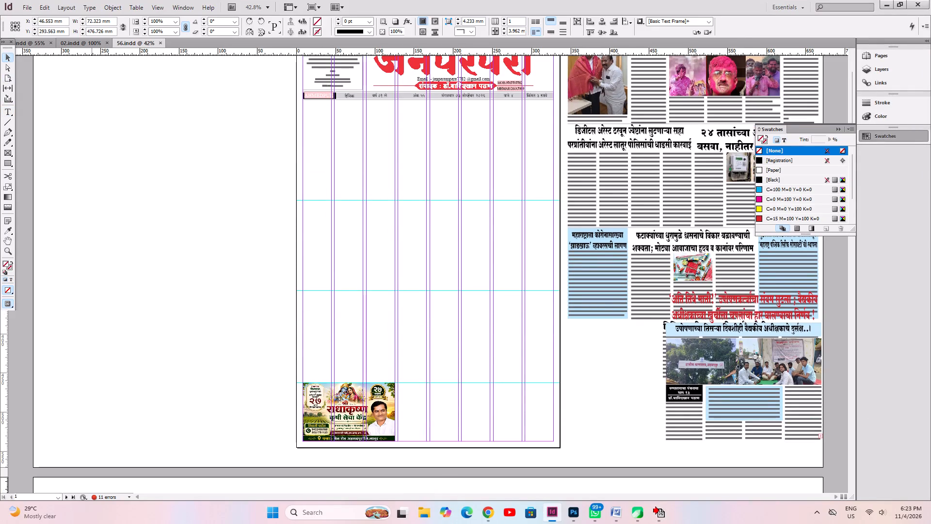
click(9, 111)
drag(141, 218, 306, 432)
key(ctrl+v)
key(ctrl+s)
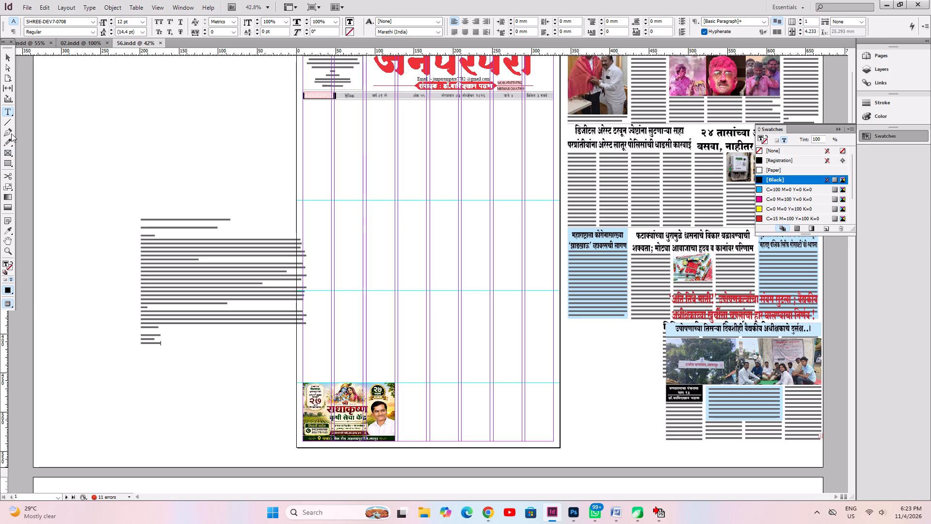
Delete the leftover four-column text frame and the small leftover frame around the hospital story on the pasteboard.
click(2, 56)
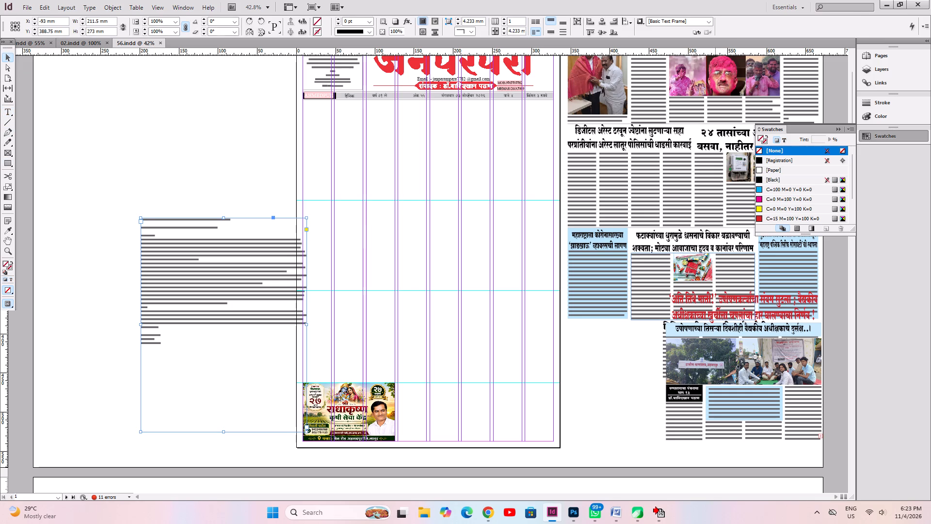
click(715, 309)
drag(574, 366, 579, 367)
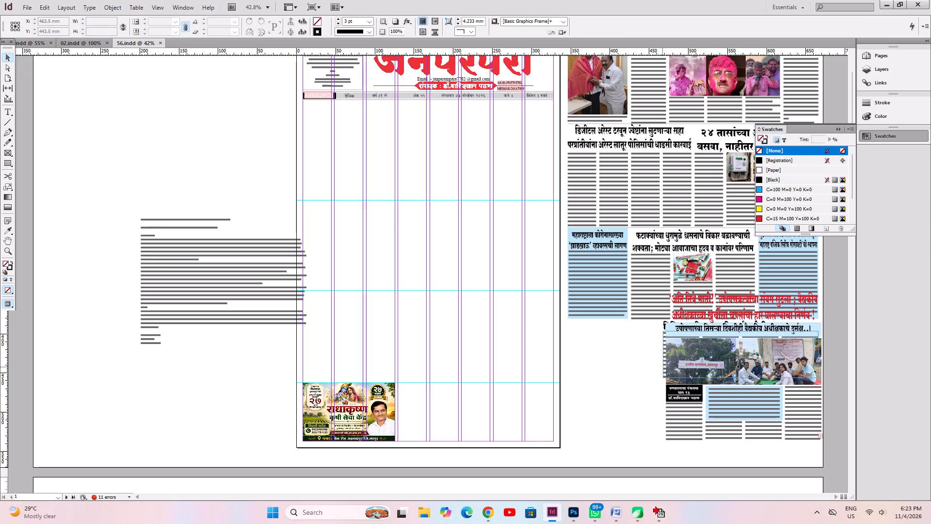
drag(663, 367, 474, 240)
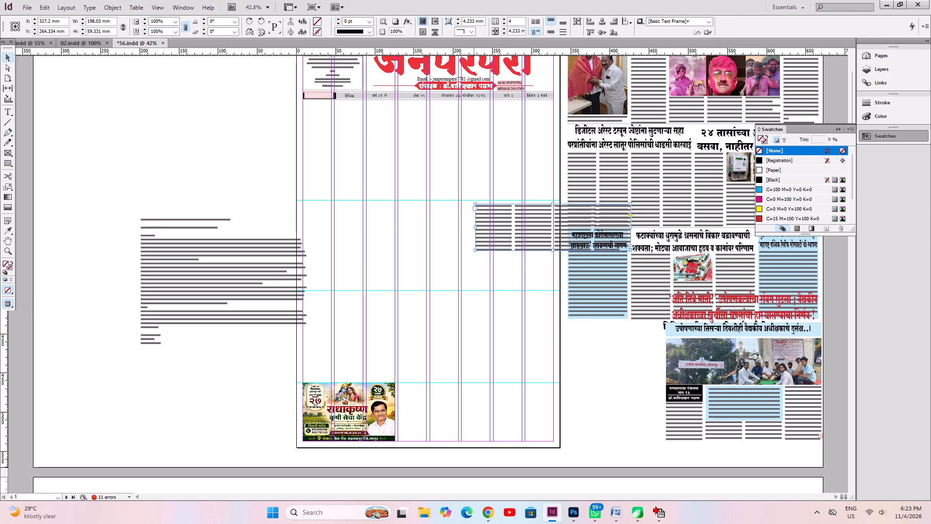
key(Delete)
click(664, 326)
key(Delete)
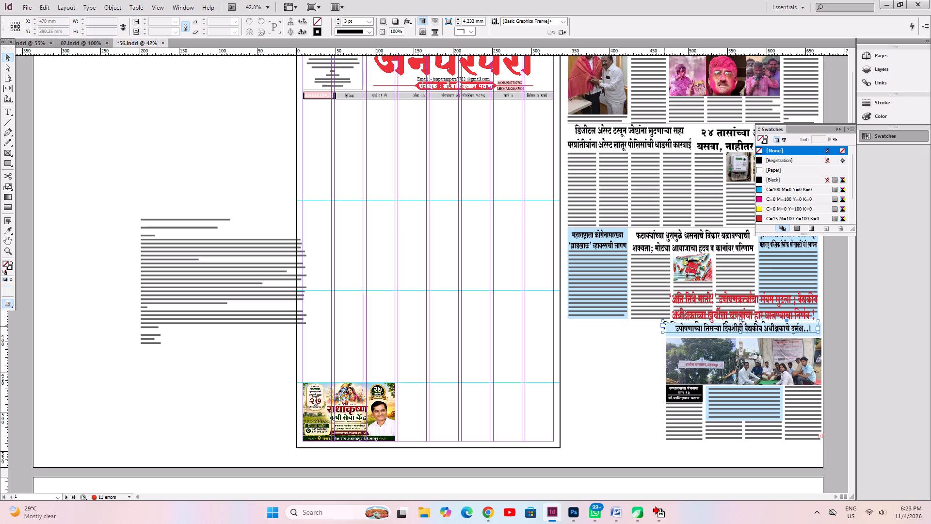
Delete the picture and body text of the old firecracker-smoke story on the pasteboard.
click(684, 268)
key(Delete)
click(638, 279)
key(Delete)
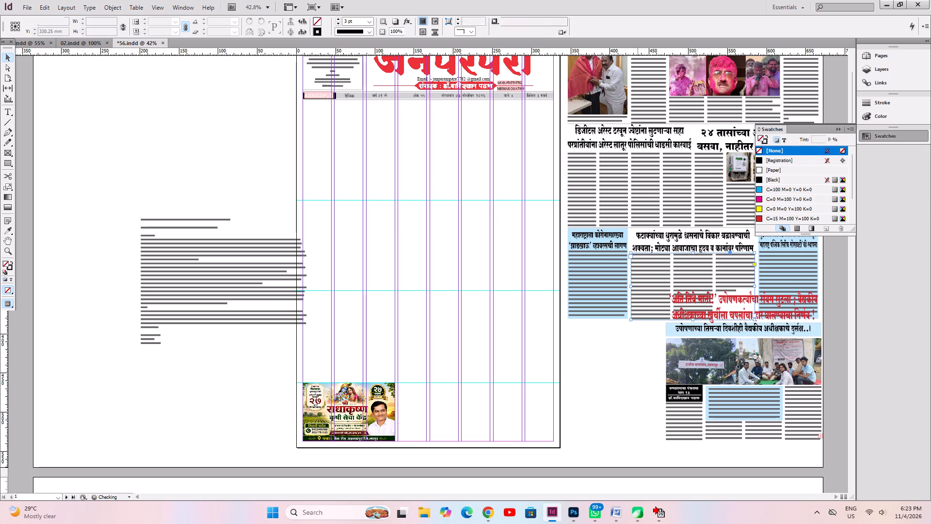
Delete the rest of the firecracker-smoke story and the adjacent blue story, including its body text, headline and background box, from the pasteboard.
click(676, 247)
key(Delete)
click(797, 277)
key(Delete)
click(790, 246)
key(Delete)
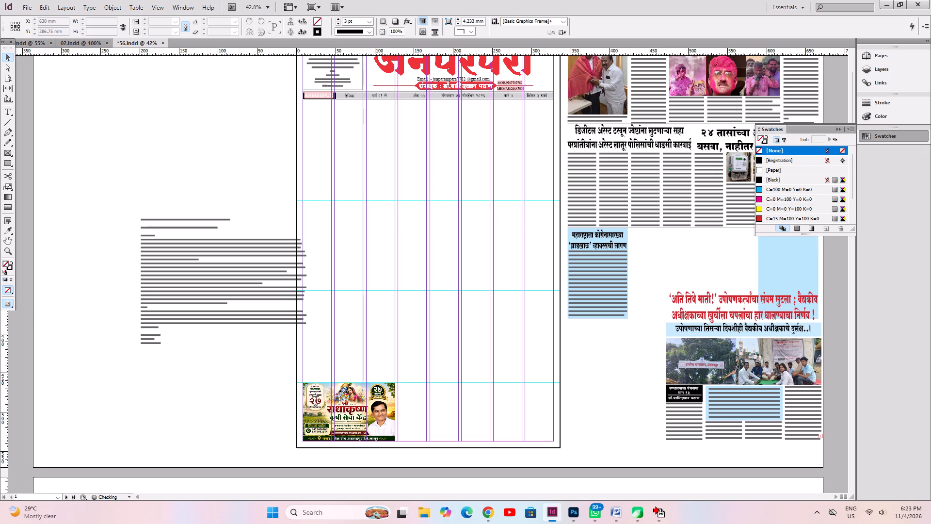
click(781, 275)
key(Delete)
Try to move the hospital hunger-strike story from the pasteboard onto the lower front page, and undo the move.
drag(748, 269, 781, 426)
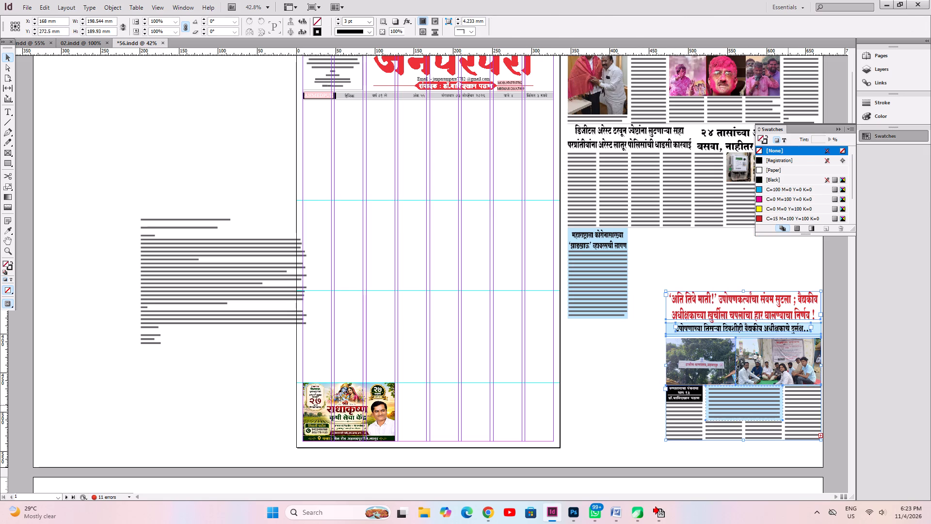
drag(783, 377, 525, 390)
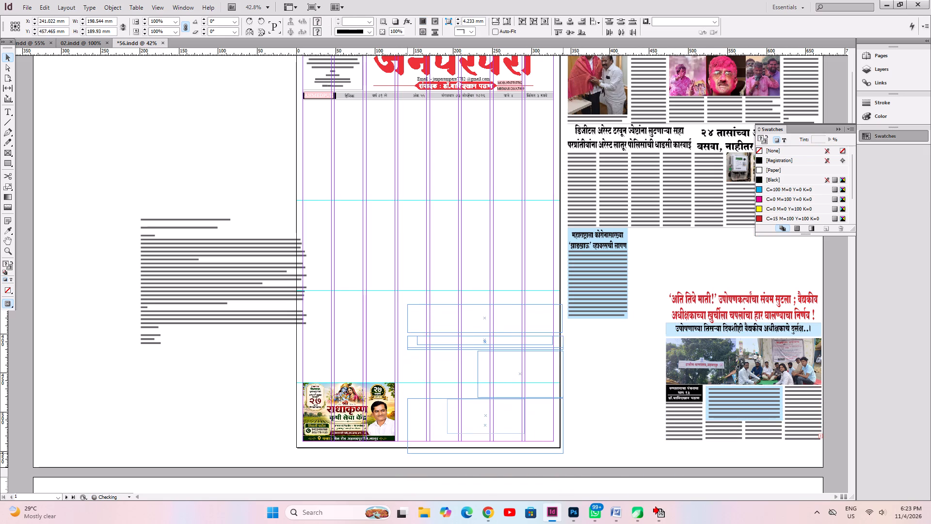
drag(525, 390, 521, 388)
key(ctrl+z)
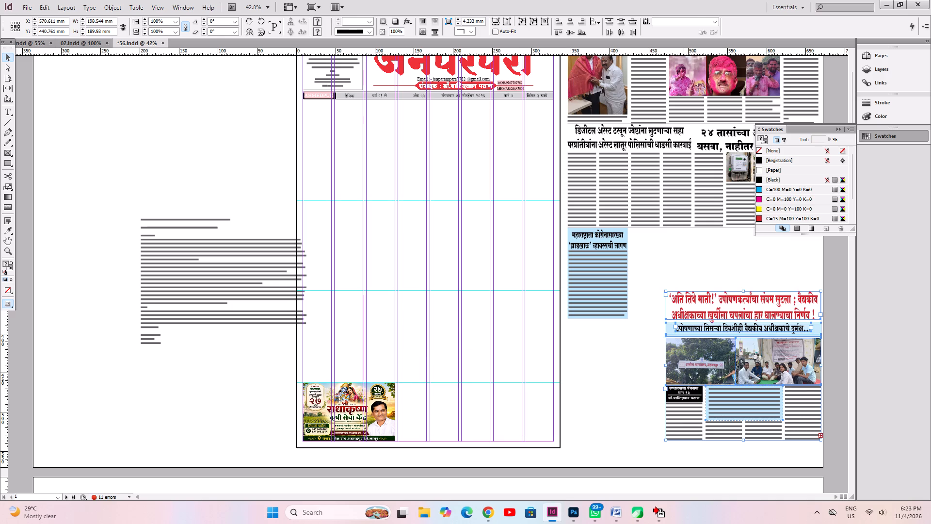
Move the whole hospital hunger-strike story, with headline, photos and text, from the pasteboard onto the lower front page beside the Radhakrishna advertisement.
click(684, 277)
drag(653, 277, 837, 440)
drag(771, 439, 505, 439)
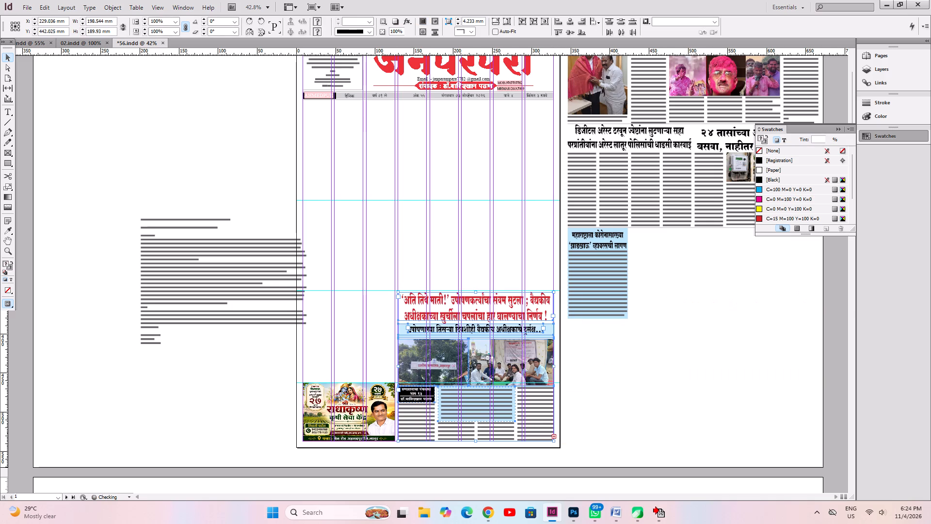
double_click(655, 427)
Cut the first line, beginning “हत्तीचे दात दाखवायचे वेगळे”, from the newly pasted article beside the front page, viewed at 100%.
click(236, 278)
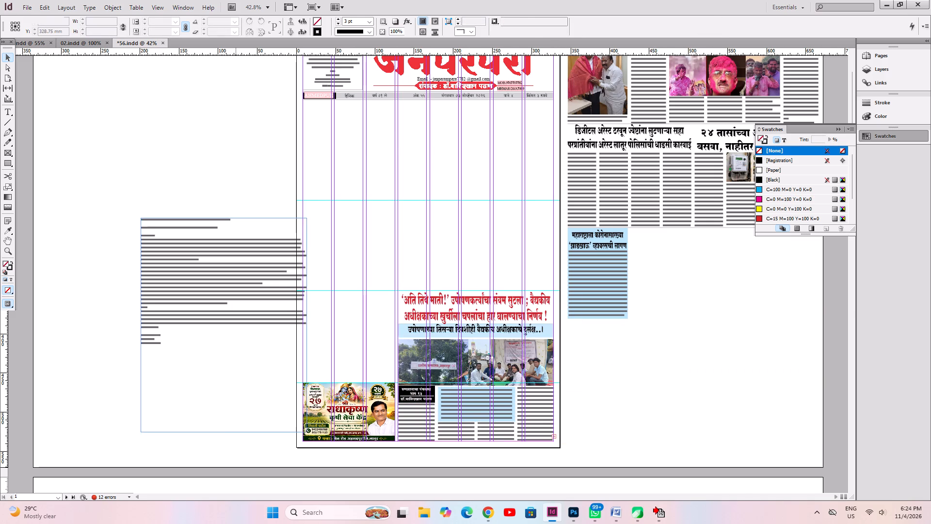
key(ctrl+1)
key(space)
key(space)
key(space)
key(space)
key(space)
drag(249, 184, 208, 412)
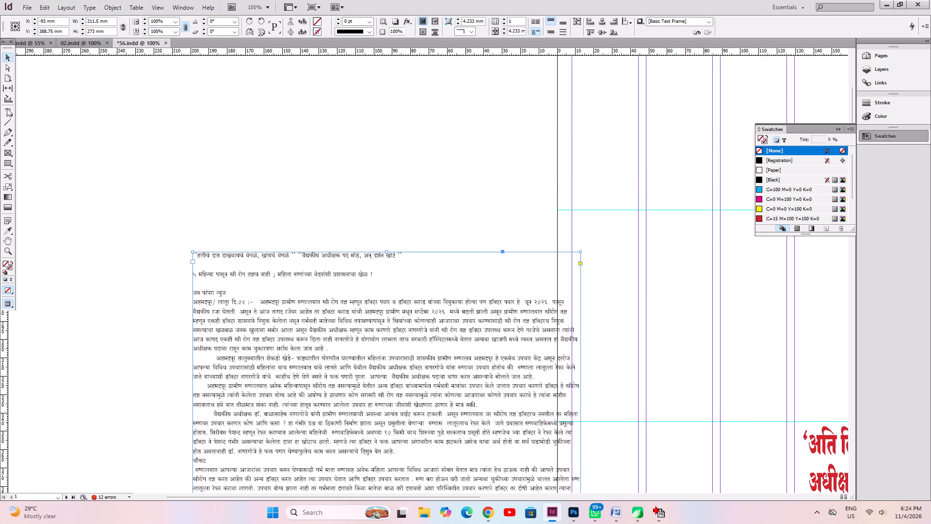
click(7, 108)
drag(415, 257, 50, 213)
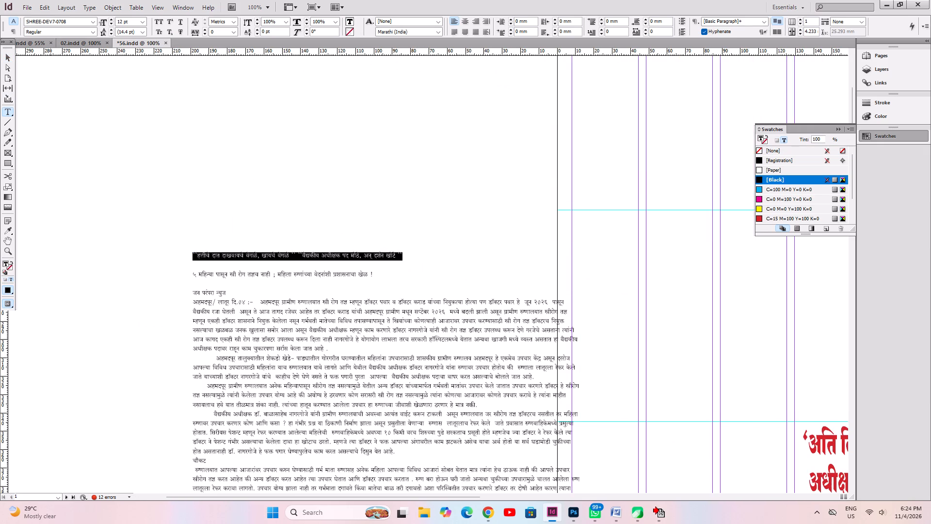
key(ctrl+x)
Replace the hospital story's red headline with the cut line, pasted without formatting, and fit the frame to its content.
alt+drag(487, 307, 161, 204)
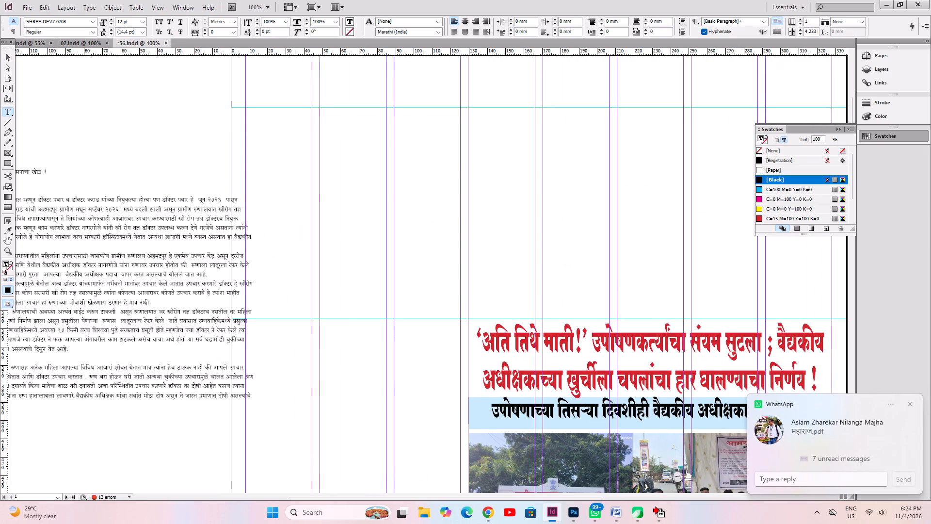
alt+drag(562, 329, 277, 269)
click(414, 312)
key(ctrl+a)
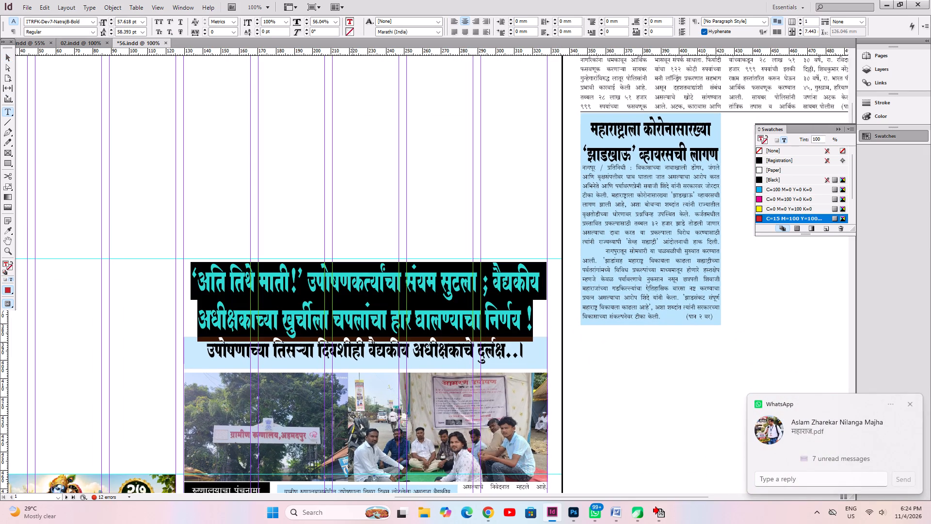
click(36, 7)
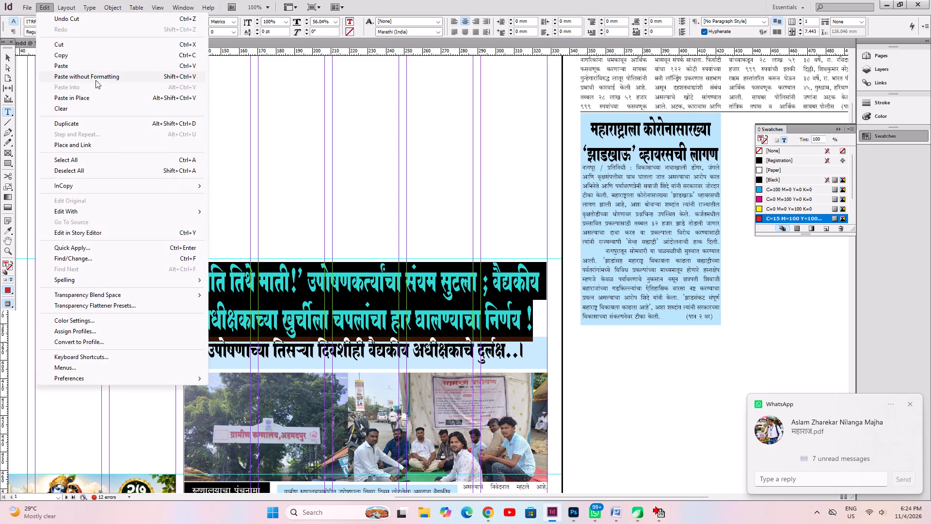
click(97, 77)
key(ctrl+alt+c)
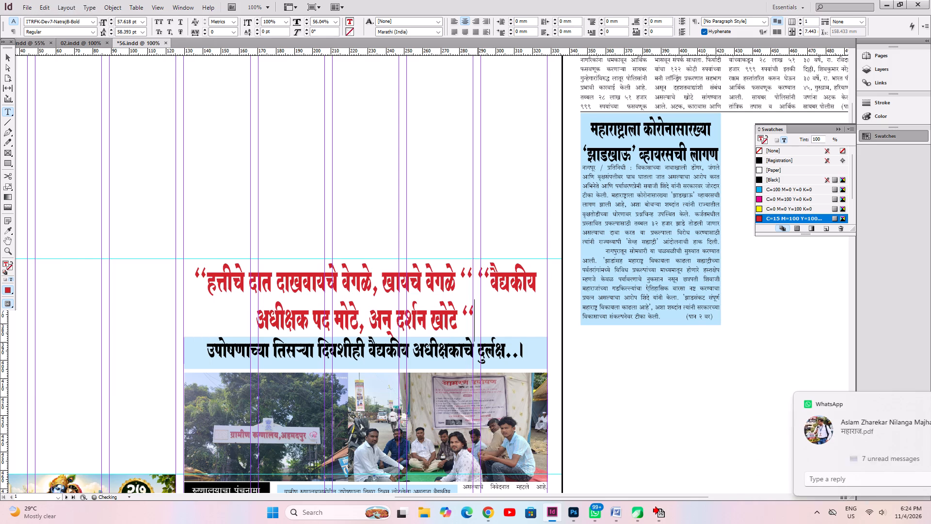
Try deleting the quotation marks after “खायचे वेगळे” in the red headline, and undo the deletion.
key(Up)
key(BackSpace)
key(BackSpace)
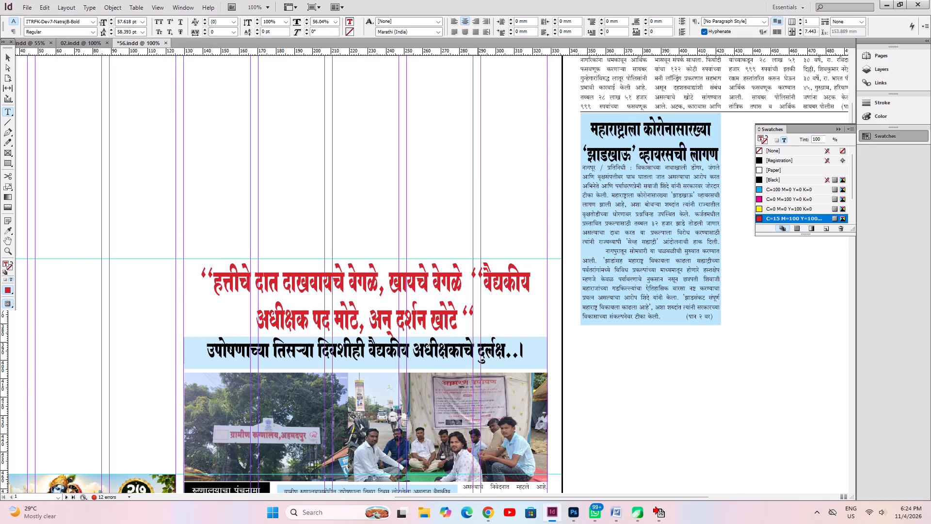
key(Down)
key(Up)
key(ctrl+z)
Replace the opening-style quotation marks after “खायचे वेगळे” in the red headline with closing marks ’’.
key(Left)
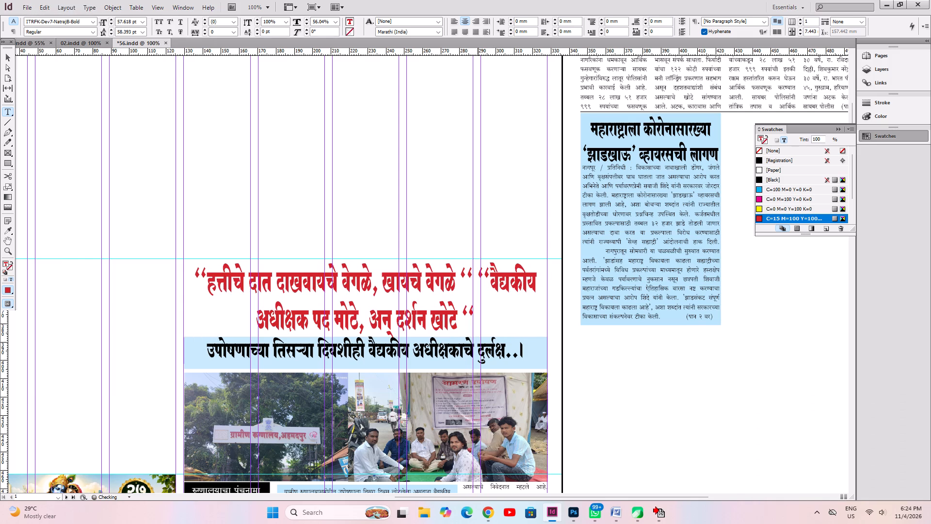
key(Left)
key(shift+Right)
key(shift+Right)
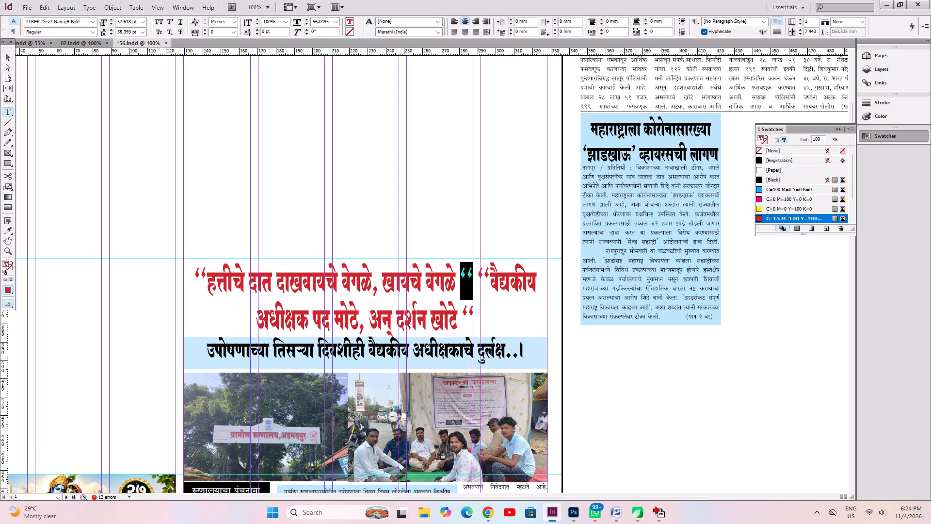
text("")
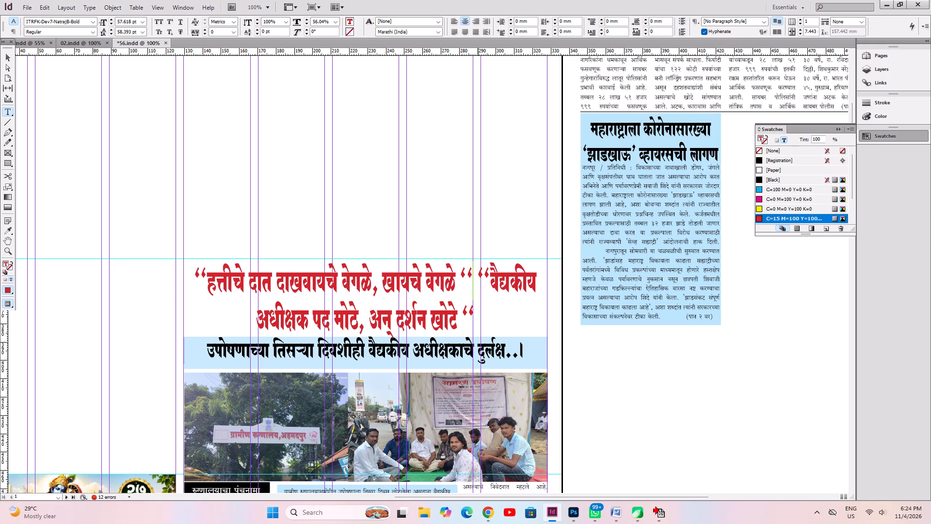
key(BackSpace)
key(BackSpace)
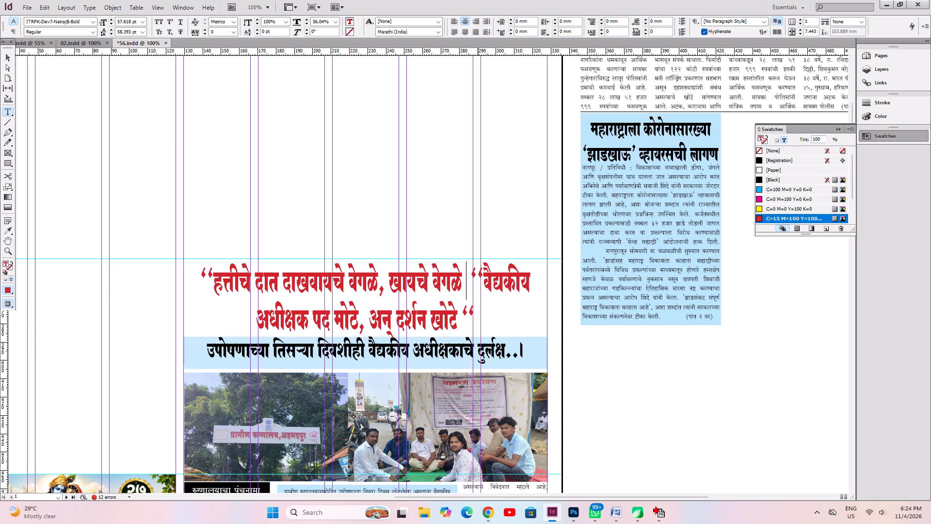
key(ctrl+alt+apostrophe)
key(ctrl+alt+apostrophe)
End the red headline's first phrase with double closing quotation marks and start its second quoted phrase on a new line.
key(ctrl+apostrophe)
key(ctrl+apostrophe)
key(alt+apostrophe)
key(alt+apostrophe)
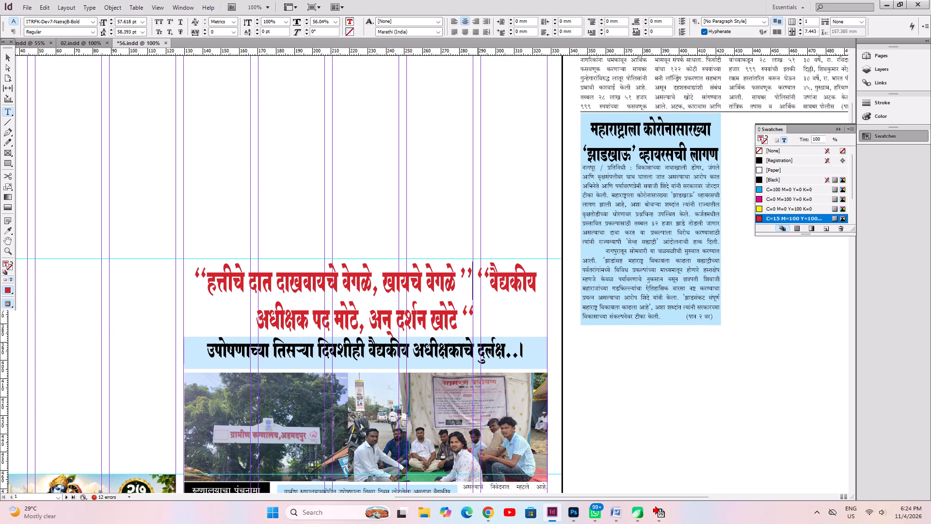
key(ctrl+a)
click(481, 278)
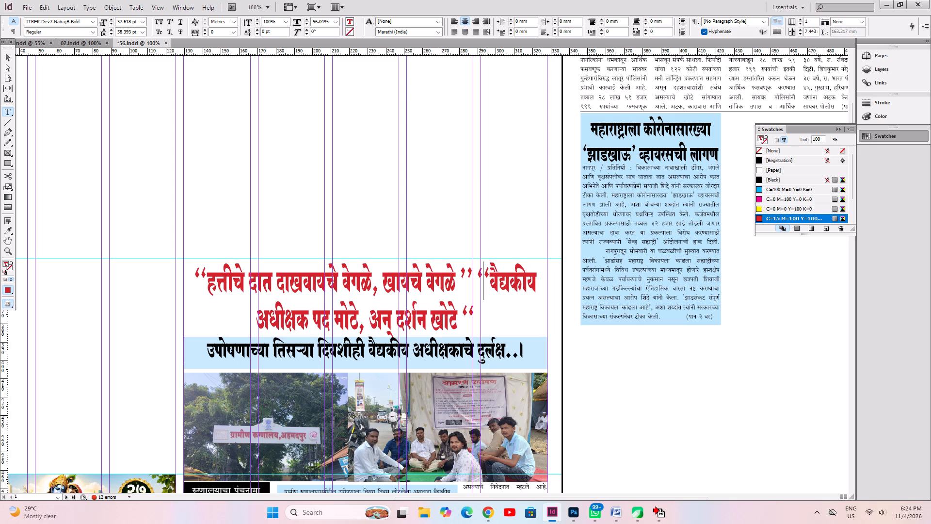
key(Left)
key(Return)
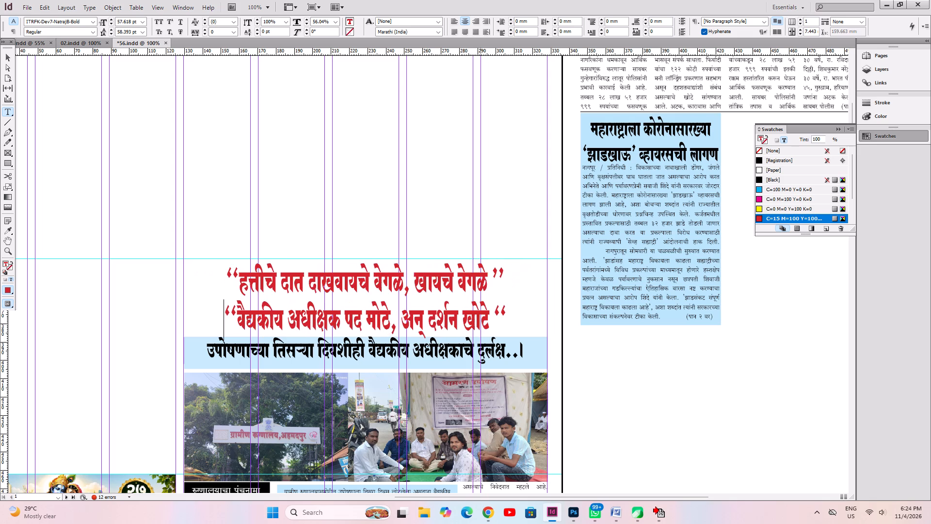
Replace the opening quotation marks at the end of the headline's second line with double closing quotation marks.
key(ctrl+a)
click(504, 321)
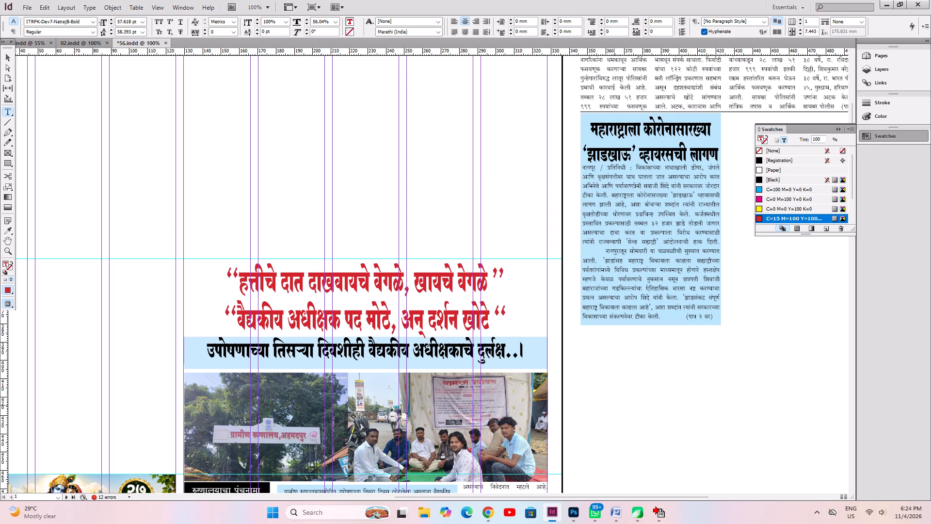
key(Left)
key(shift+Left)
key(shift+Right)
key(Left)
key(shift+Right)
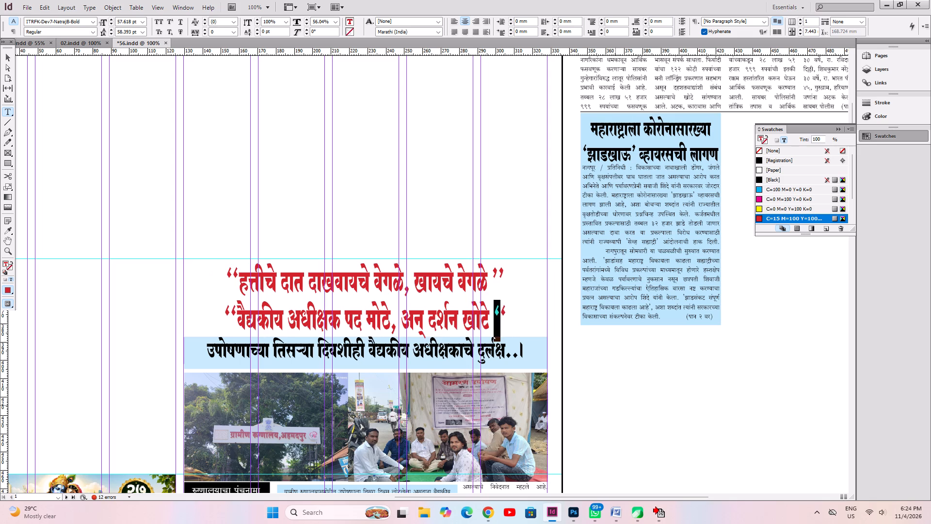
key(shift+Right)
key(alt+apostrophe)
key(alt+apostrophe)
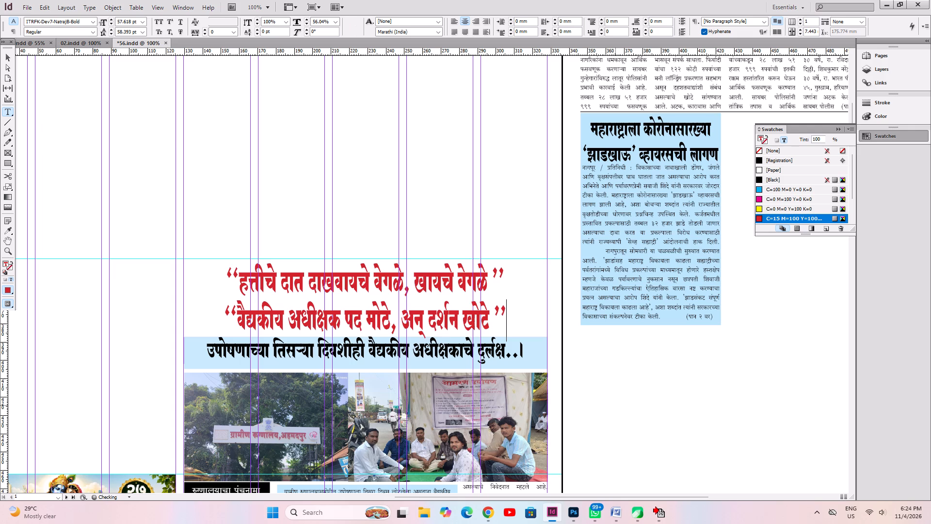
Widen the whole red headline's horizontal scale, first to 60% and then to 80%.
key(ctrl+a)
double_click(325, 25)
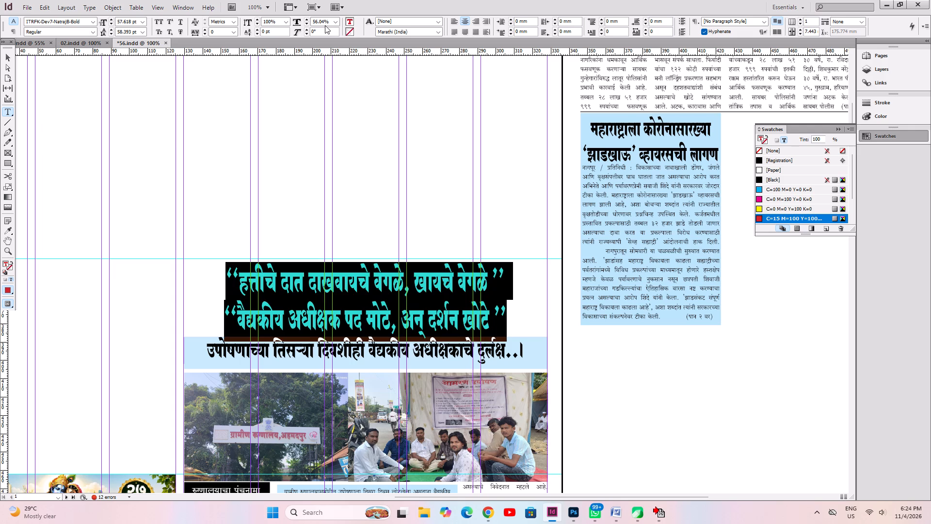
double_click(324, 23)
text(60)
key(Return)
drag(324, 23, 135, 33)
text(80)
key(Return)
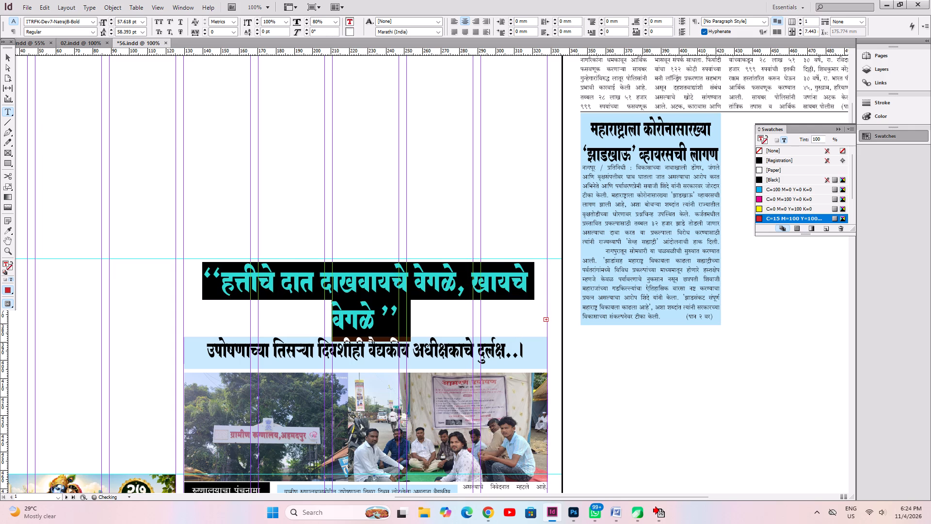
Justify the red headline and reduce its font size to 51.618 pt, fitting each quoted phrase on one line.
key(ctrl+shift+j)
key(ctrl+shift+comma)
key(ctrl+shift+comma)
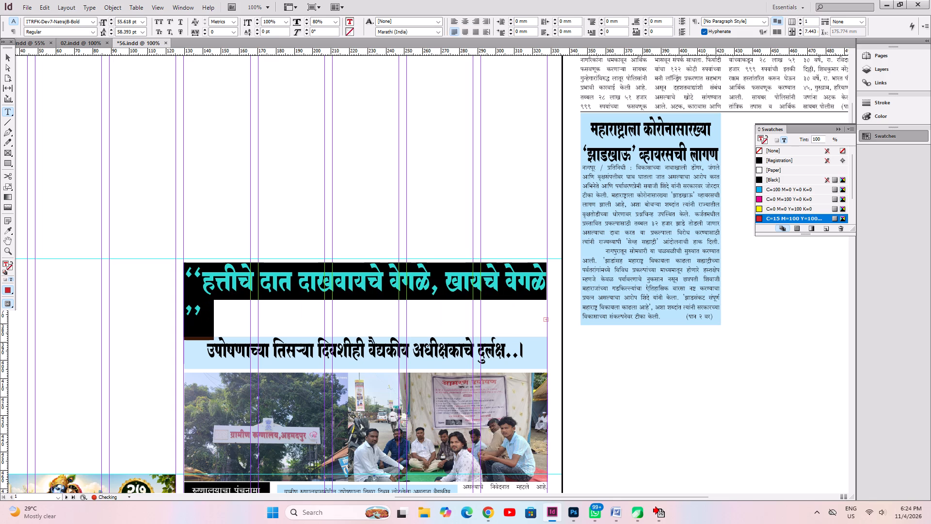
key(ctrl+shift+comma)
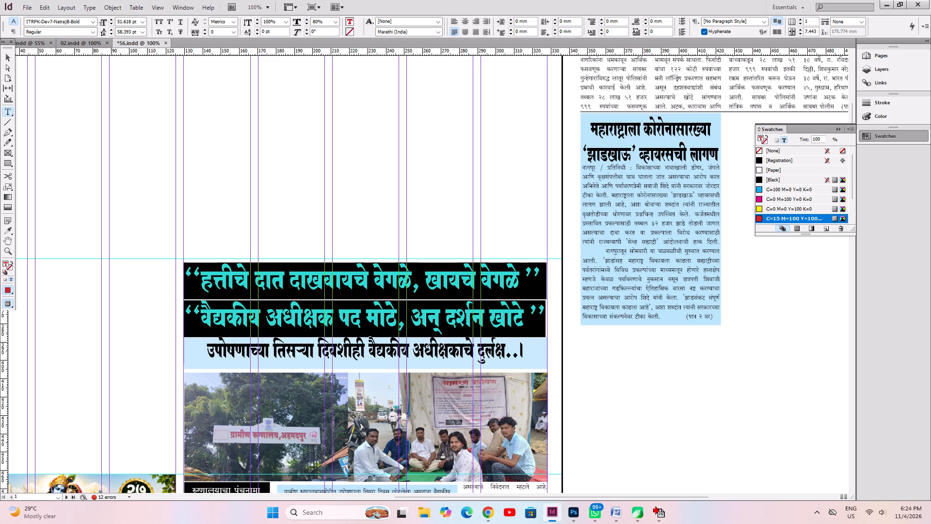
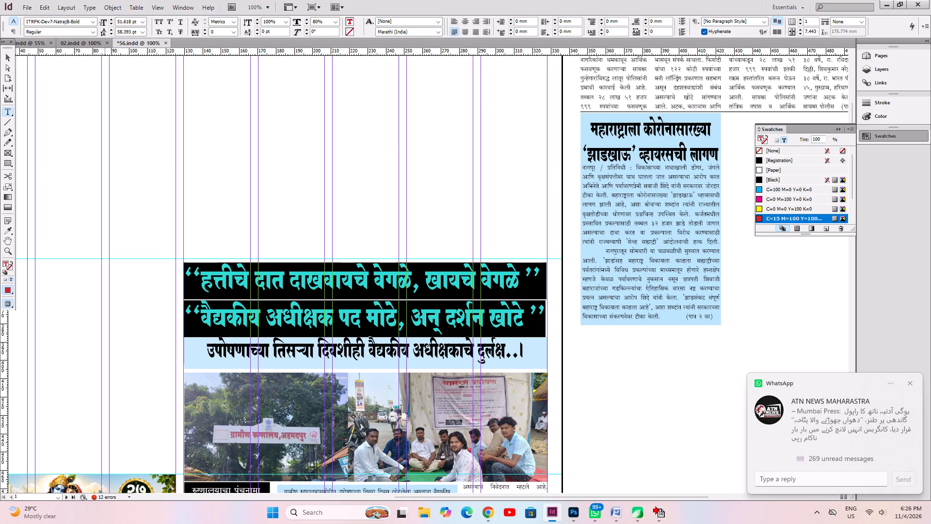
Save the issue 56 document.
scroll(112, 125, up, 7)
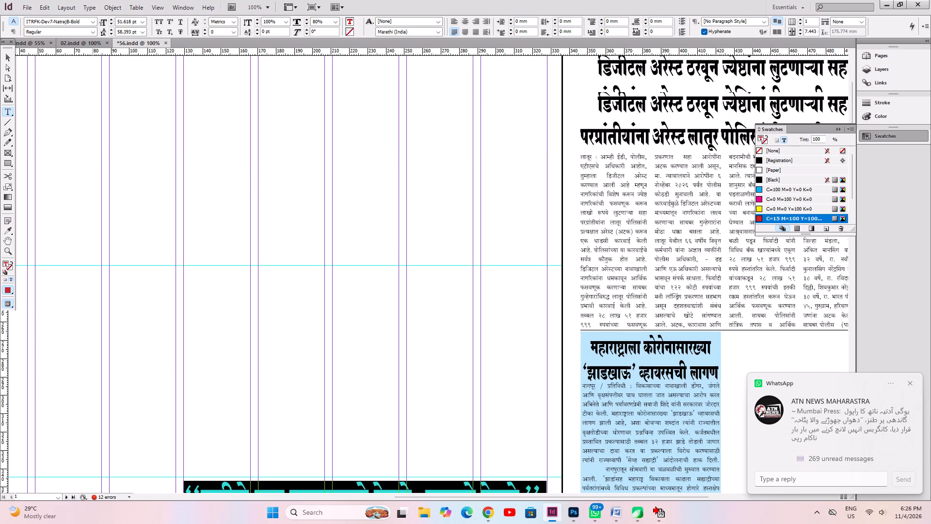
key(ctrl+0)
key(ctrl+s)
Move the headline line '५ महिन्या पासून स्त्री रोग तज्ञच नाही...' from the hospital story text into a new text frame beside the front page.
click(174, 310)
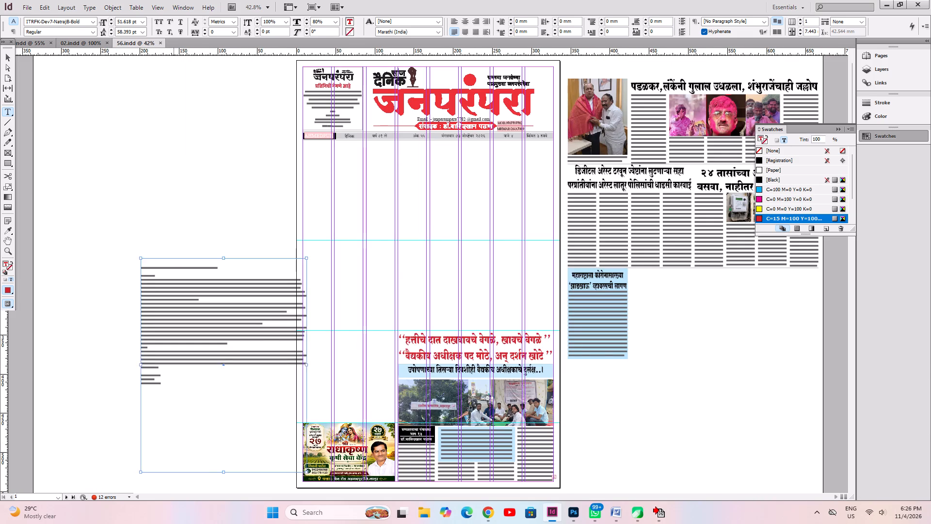
key(ctrl+1)
scroll(277, 255, up, 1)
drag(449, 211, 211, 157)
key(ctrl+x)
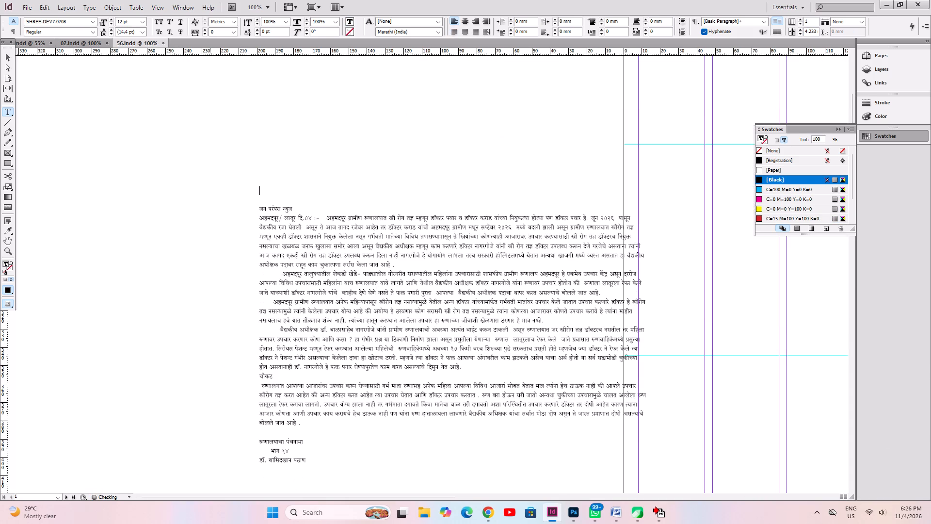
alt+drag(591, 332, 3, 69)
alt+drag(482, 322, 257, 327)
alt+drag(551, 333, 476, 329)
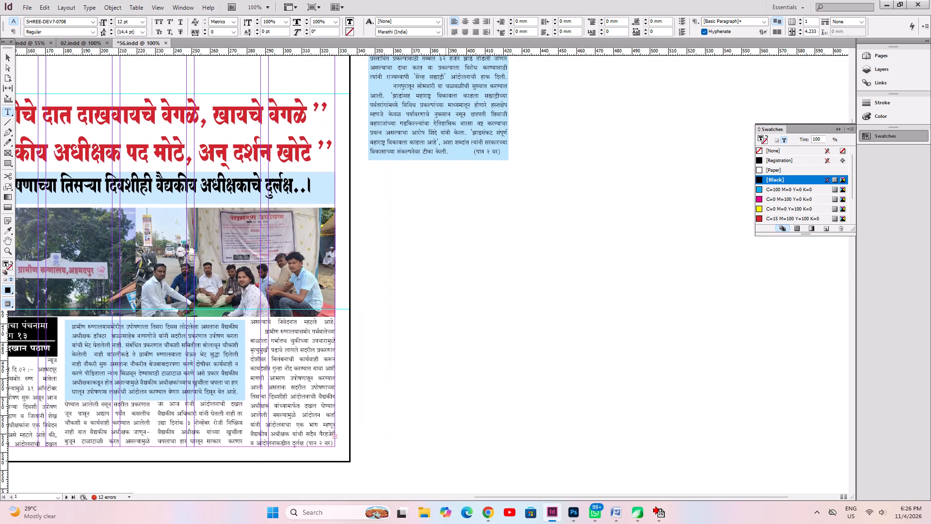
drag(390, 206, 658, 374)
key(ctrl+v)
click(414, 229)
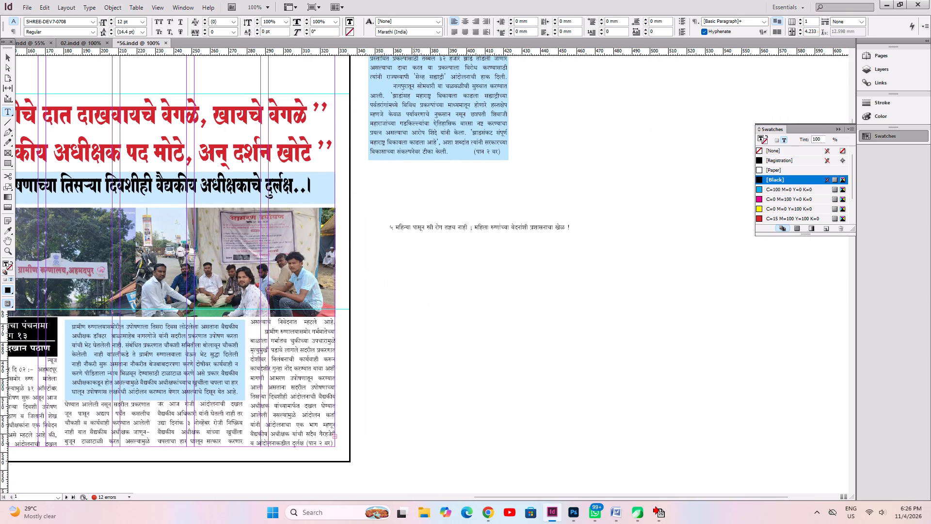
Delete the empty lines above the moved headline line in its new frame.
key(Home)
key(shift+Up)
key(shift+Up)
key(shift+Up)
key(shift+Up)
key(shift+Up)
key(shift+Up)
key(shift+Up)
key(shift+Up)
key(shift+Up)
key(shift+Up)
key(shift+Up)
key(shift+Up)
key(shift+Up)
key(BackSpace)
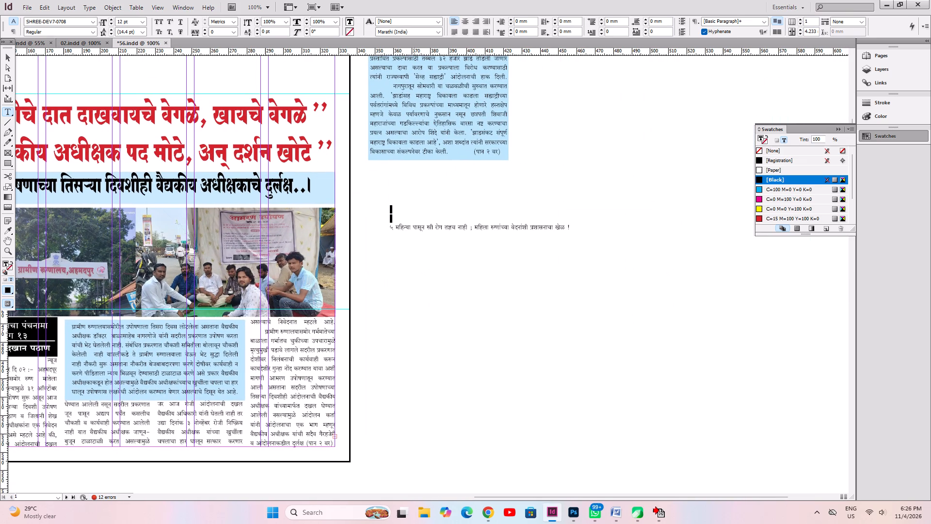
Replace the black sub-headline under the red headline with the cut '५ महिन्या पासून...' line, keeping the sub-headline's existing formatting.
key(ctrl+a)
key(ctrl+x)
click(180, 168)
click(179, 174)
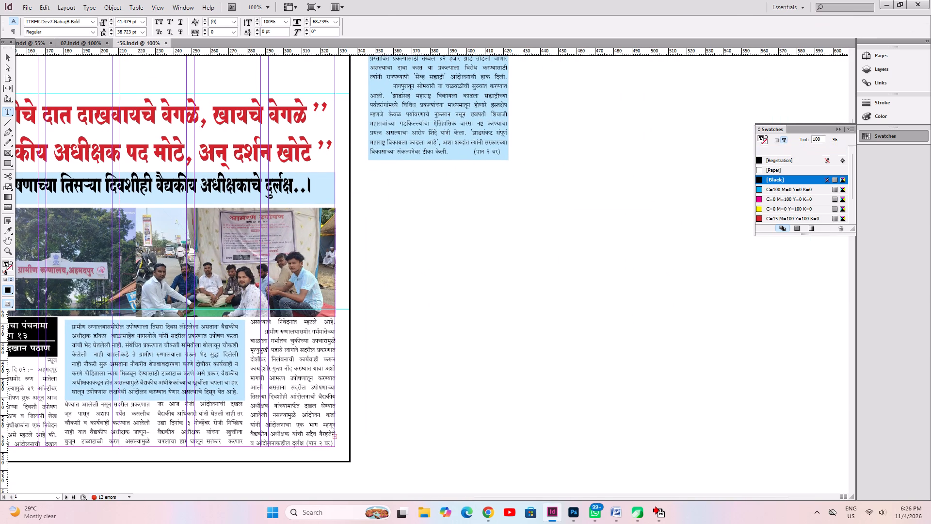
key(ctrl+a)
click(50, 11)
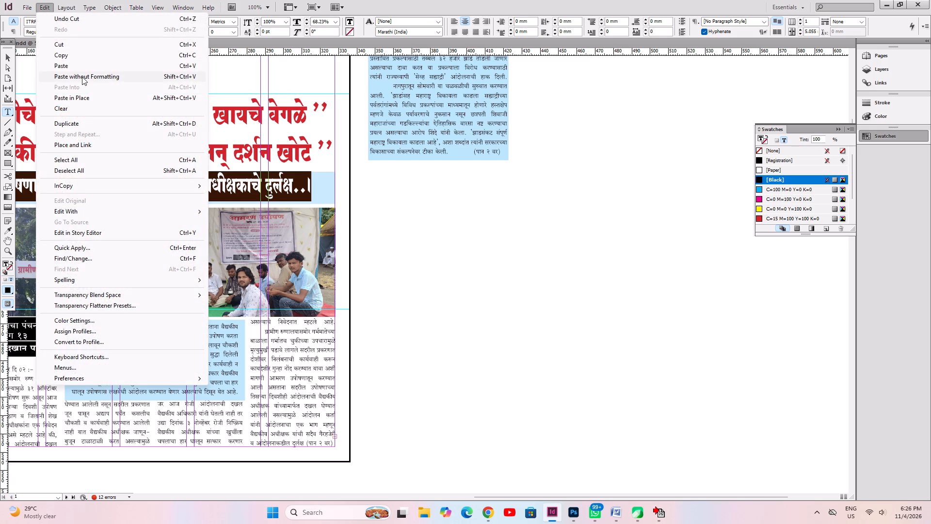
click(82, 77)
Justify the new sub-headline, reduce its font size to 37.479 pt and save the document.
key(ctrl+a)
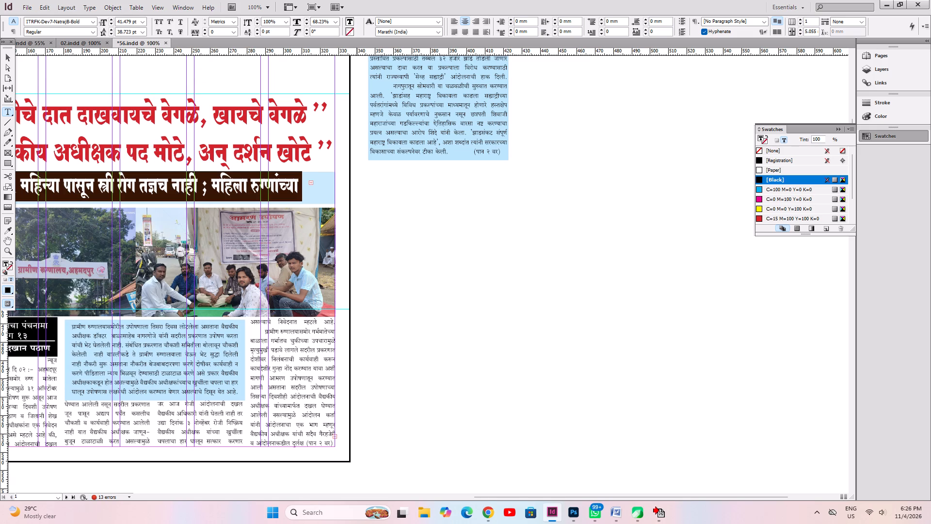
key(ctrl+2)
key(ctrl+1)
key(ctrl+alt+c)
key(ctrl+shift+j)
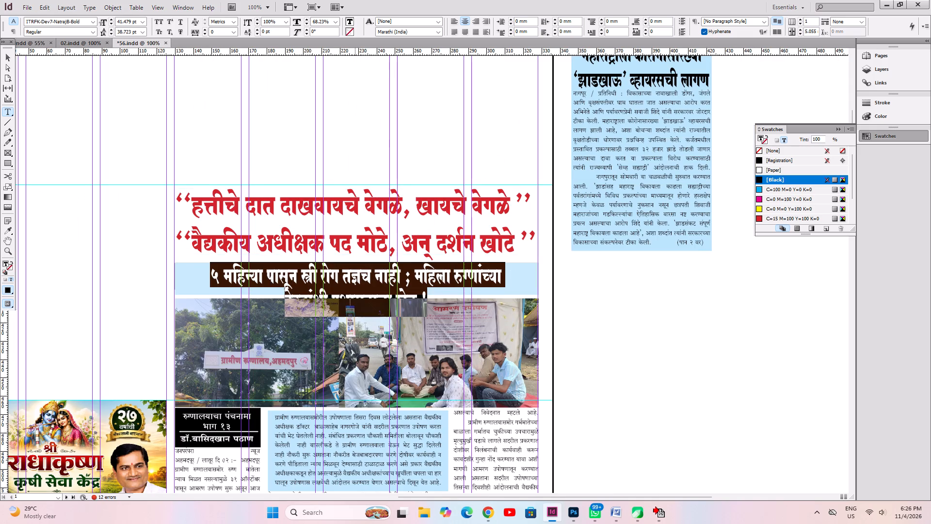
key(ctrl+shift+comma)
key(ctrl+shift+comma)
key(ctrl+s)
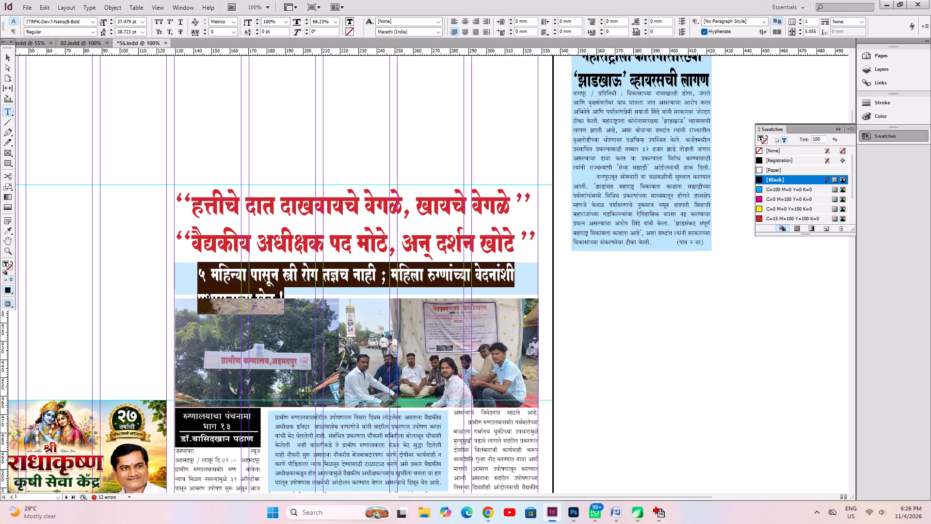
Fit the sub-headline's frame to its text and widen it to about 197 mm, spanning the pale blue strip.
click(10, 61)
key(ctrl+alt+c)
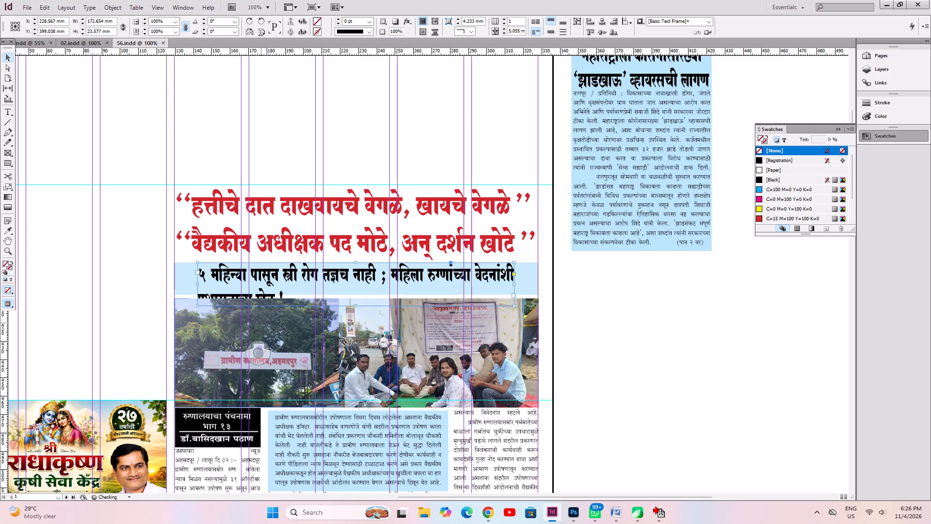
key(ctrl+2)
key(space)
drag(132, 333, 212, 337)
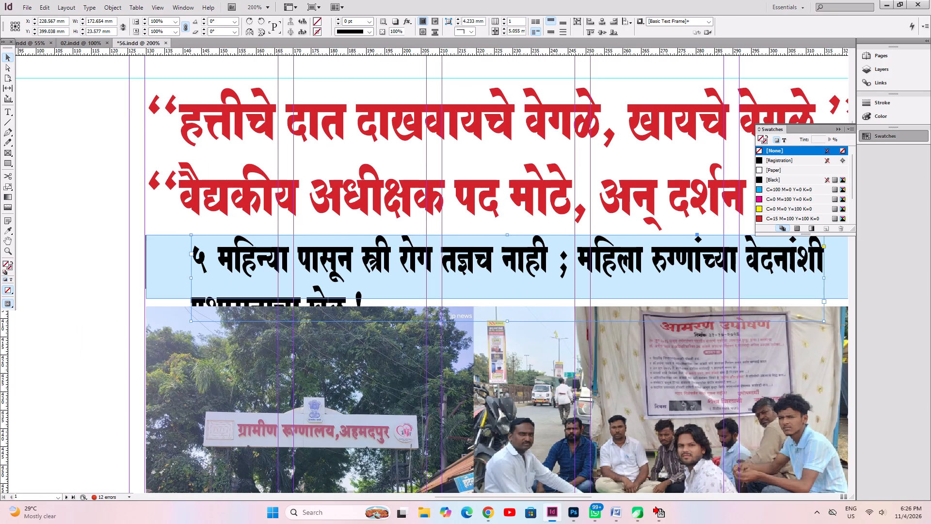
drag(192, 278, 148, 281)
key(space)
key(space)
key(space)
key(space)
key(space)
key(space)
key(space)
key(space)
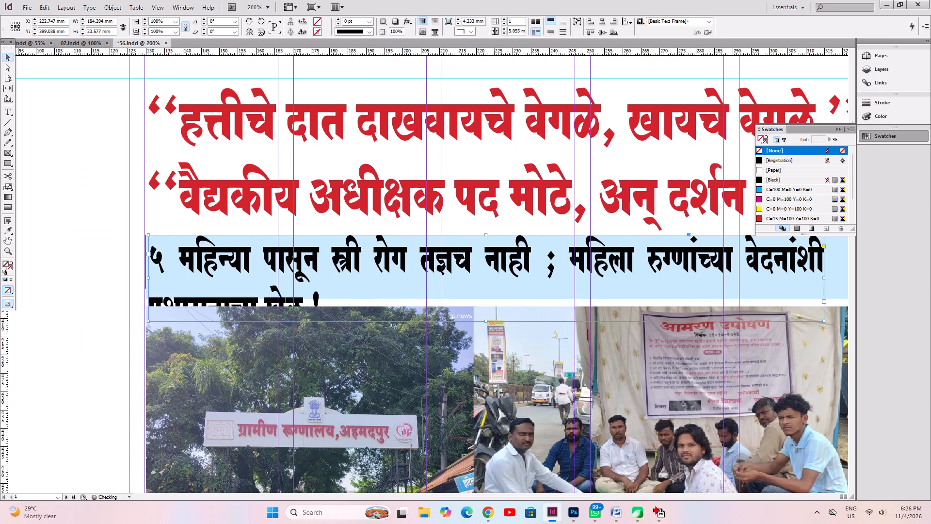
drag(485, 297, 198, 297)
drag(537, 277, 577, 285)
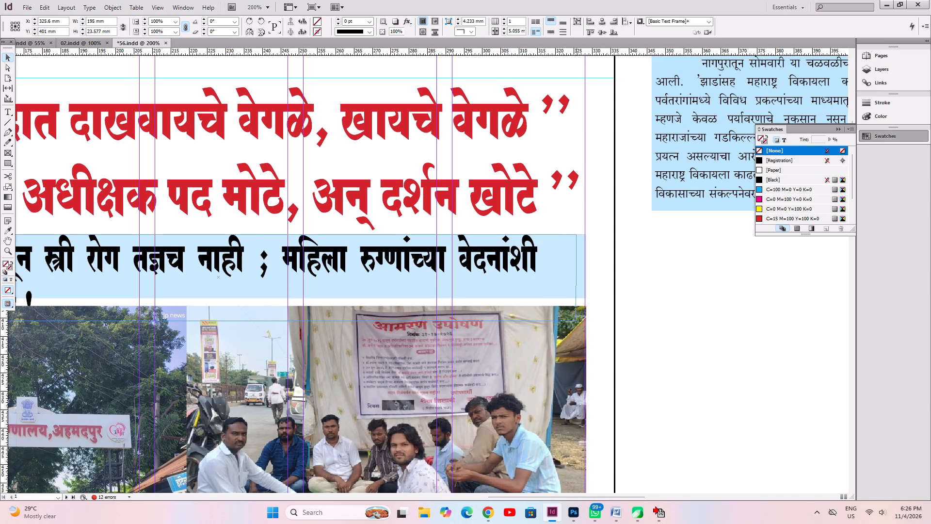
drag(577, 285, 584, 288)
key(ctrl+alt+c)
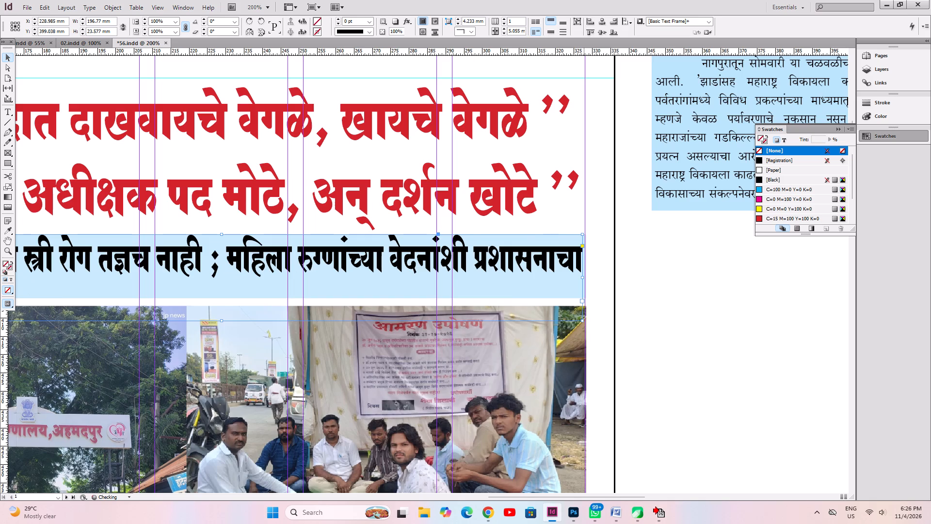
Reduce the sub-headline's font size until it fits on one line, then fit its frame and stretch it slightly toward the strip's edge.
key(ctrl+1)
key(ctrl+shift+comma)
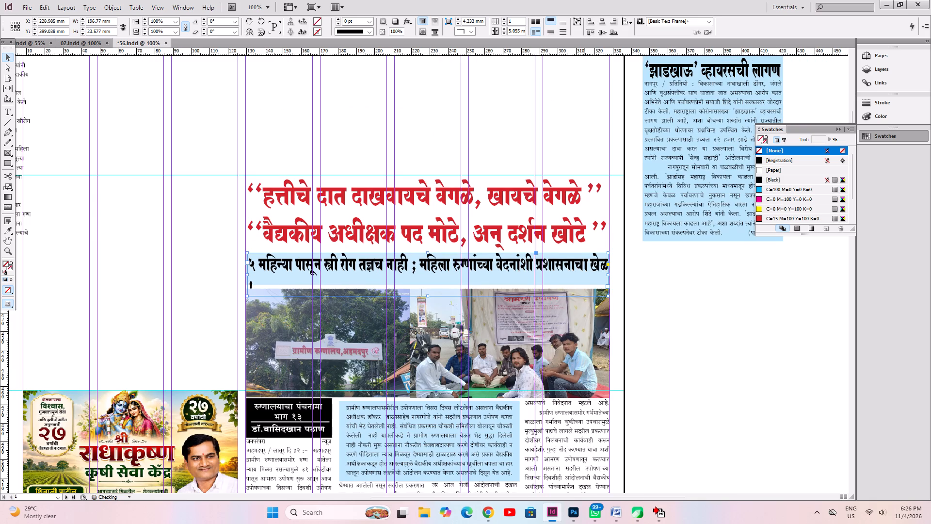
key(ctrl+shift+comma)
key(ctrl+alt+c)
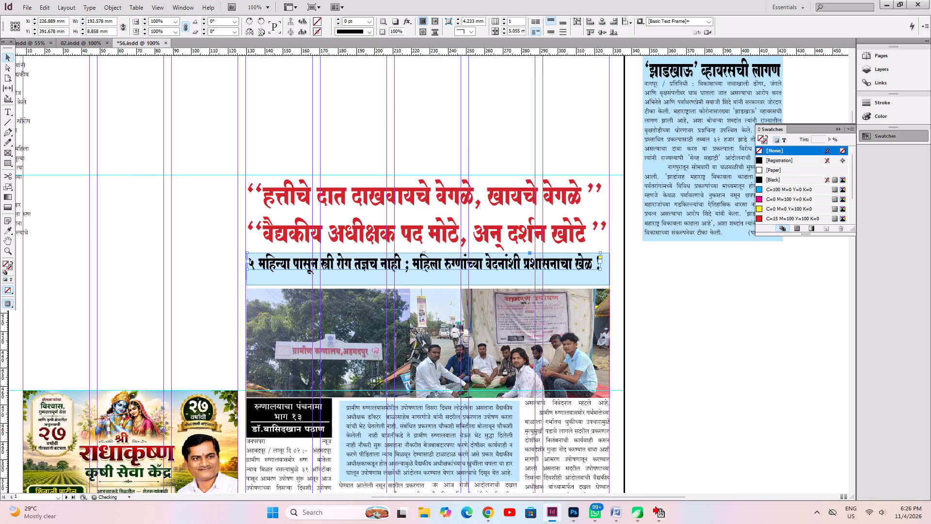
ctrl+click(603, 268)
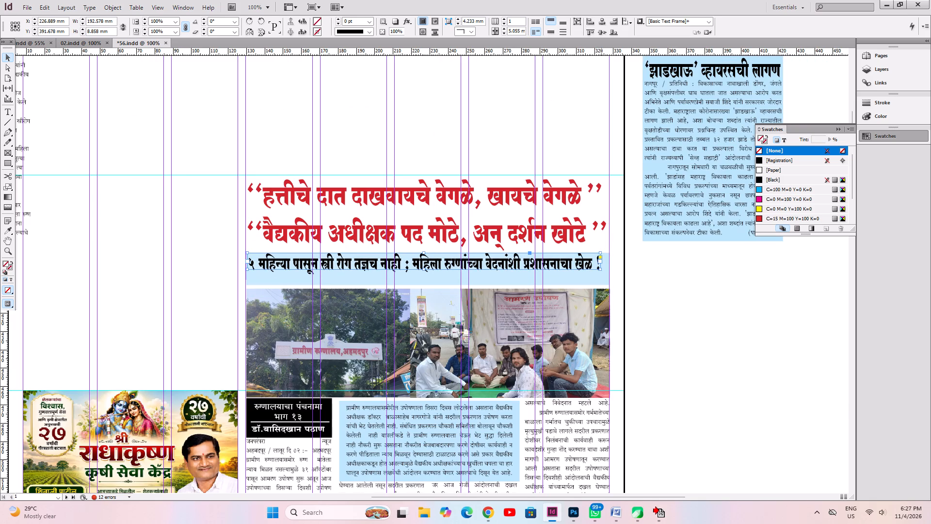
ctrl+drag(601, 269, 606, 272)
Shorten the pale blue strip behind the sub-headline so it ends just below the text.
ctrl+click(468, 282)
drag(429, 286, 429, 281)
Delete the hunger-strike protest photo beside the hospital photo.
click(428, 322)
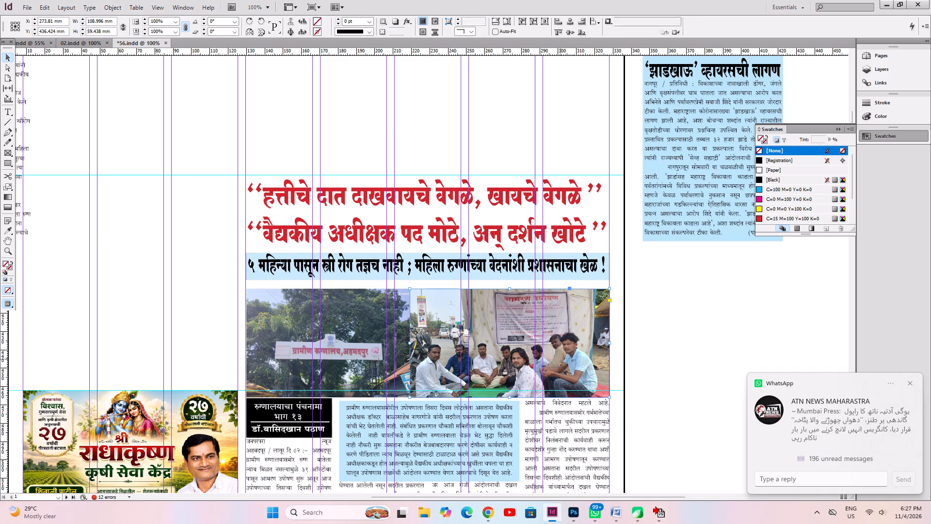
key(Delete)
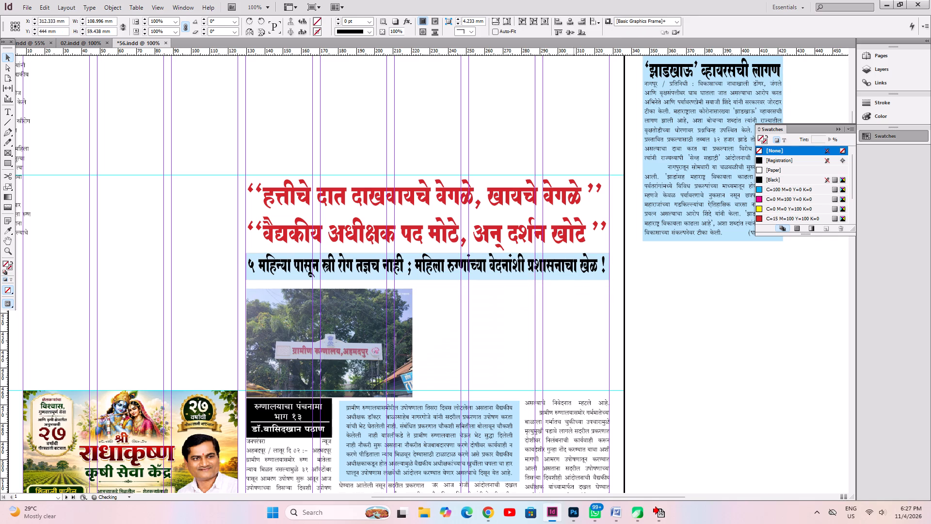
Move the pale blue text box from the story columns into the empty space beside the hospital photo.
click(375, 370)
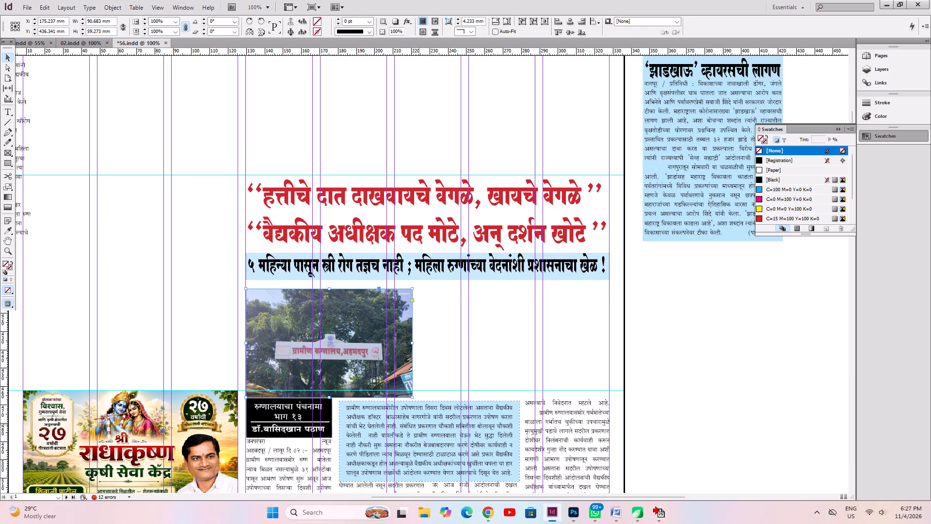
click(419, 425)
drag(433, 448, 513, 338)
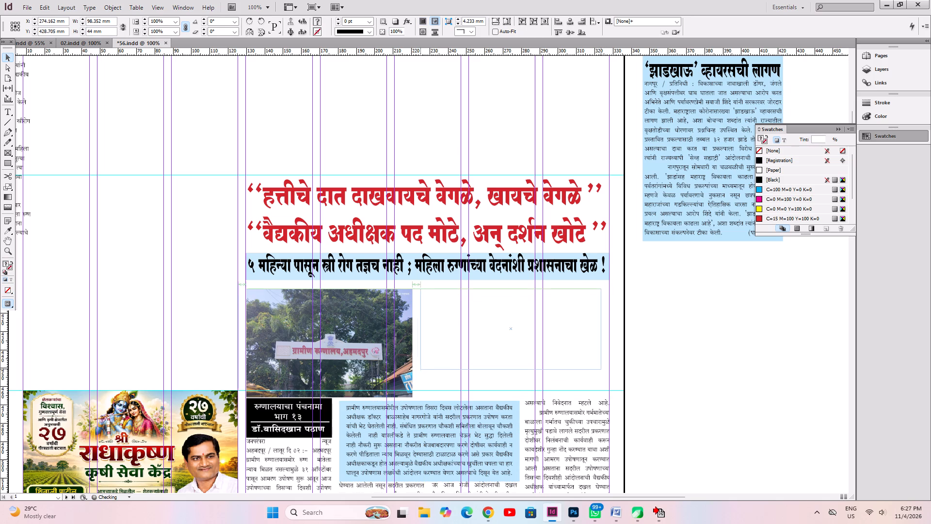
drag(513, 338, 512, 338)
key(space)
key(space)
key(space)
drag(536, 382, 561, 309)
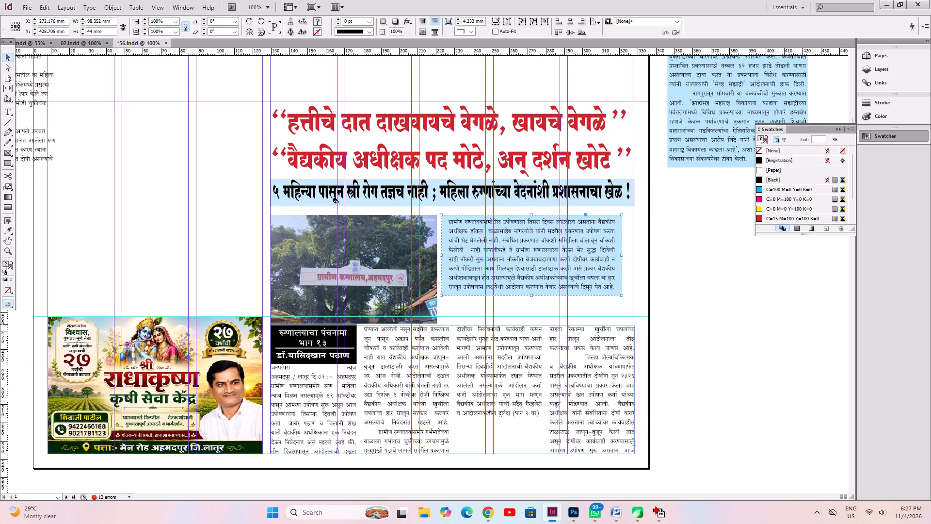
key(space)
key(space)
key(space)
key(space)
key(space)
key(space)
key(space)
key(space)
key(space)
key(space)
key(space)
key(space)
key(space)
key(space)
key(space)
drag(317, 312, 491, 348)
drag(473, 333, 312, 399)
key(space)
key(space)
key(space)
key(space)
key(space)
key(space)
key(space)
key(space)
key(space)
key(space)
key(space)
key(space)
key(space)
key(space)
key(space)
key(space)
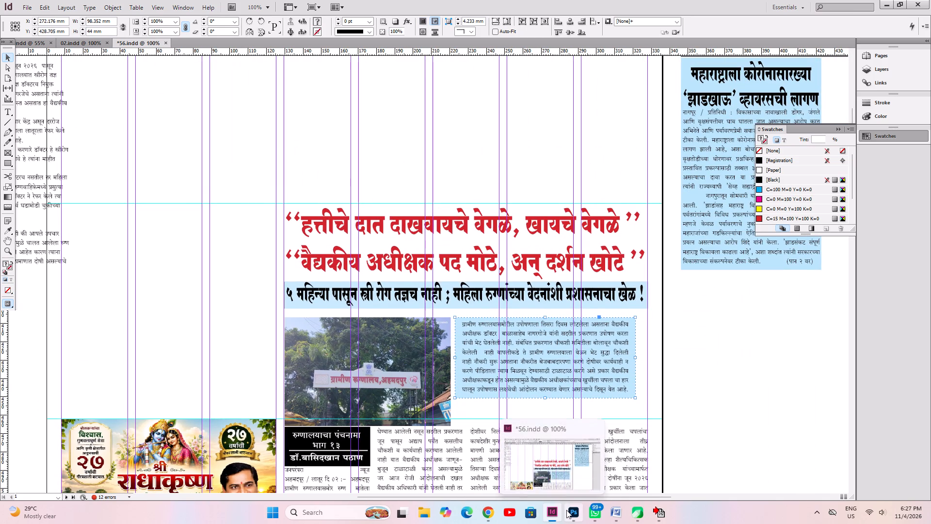
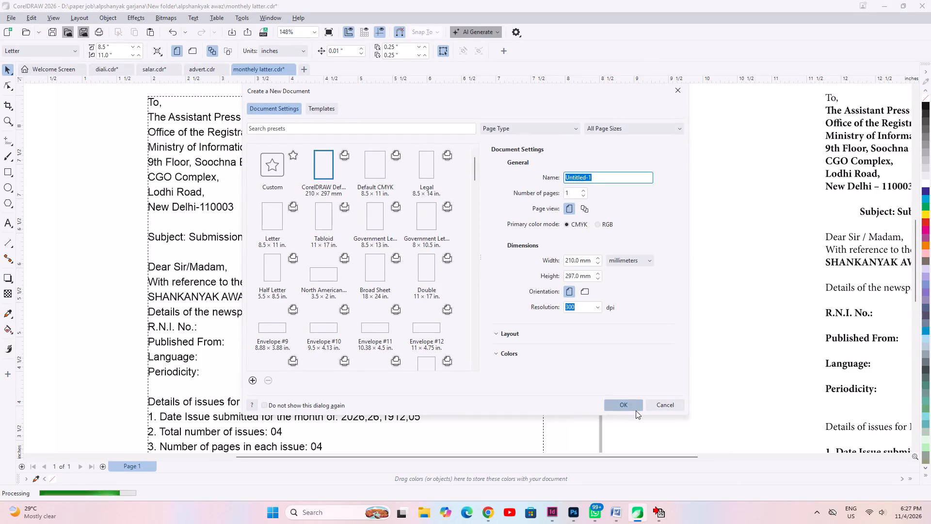
Create a new 210 × 297 mm CMYK document and paste the copied portrait photo into it.
click(636, 410)
right_click(242, 192)
click(269, 267)
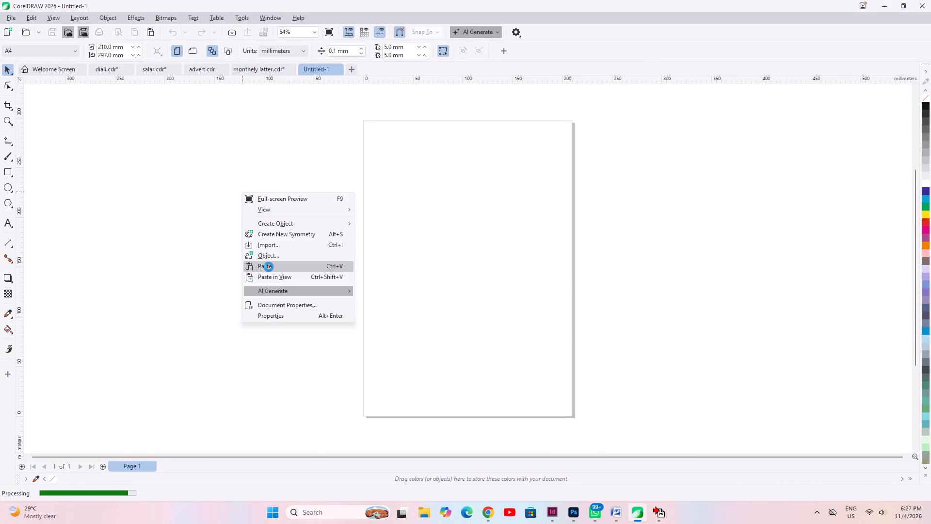
Apply a light adjustment to the portrait photo with brightness 32, contrast -13 and intensity 16.
click(132, 13)
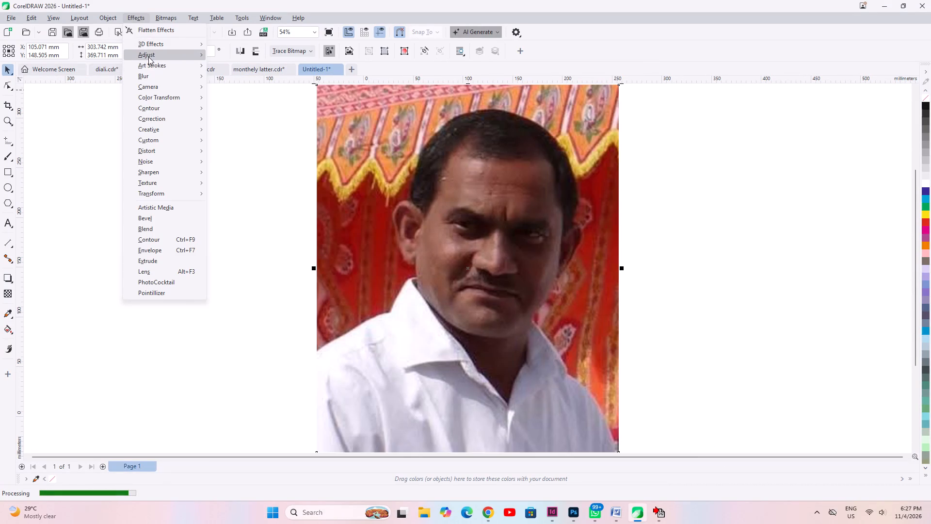
click(148, 56)
click(249, 120)
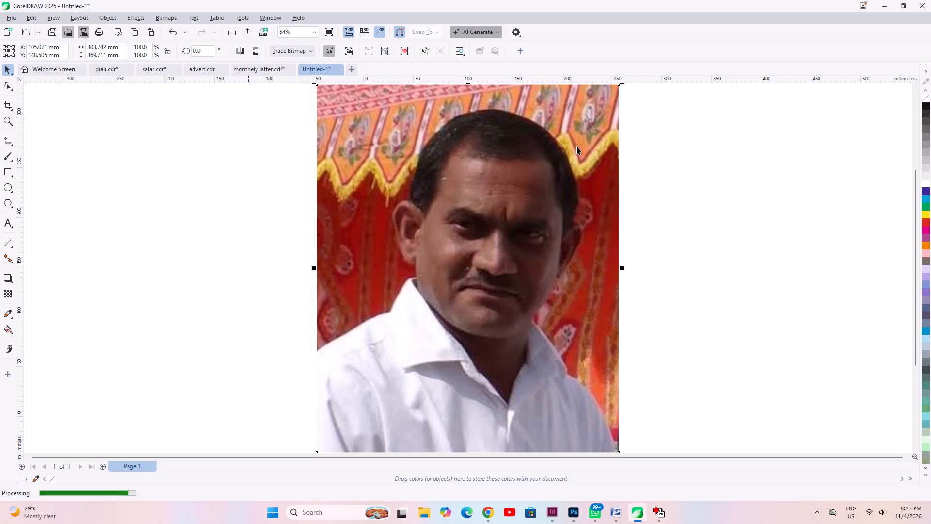
click(832, 246)
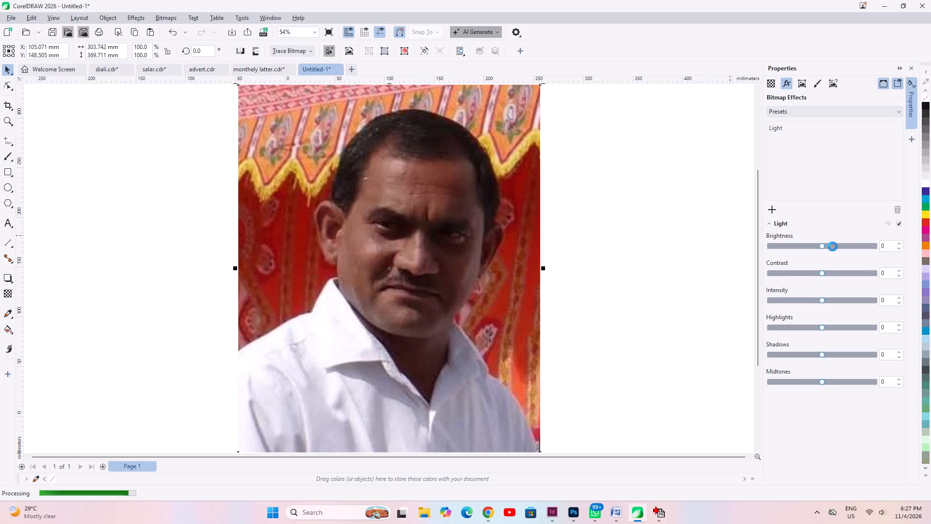
click(839, 246)
click(836, 275)
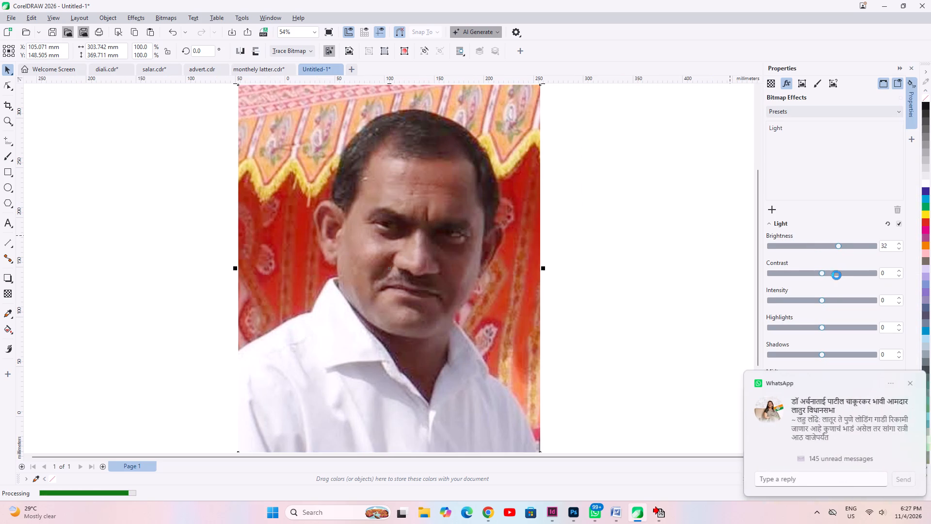
click(803, 276)
click(815, 275)
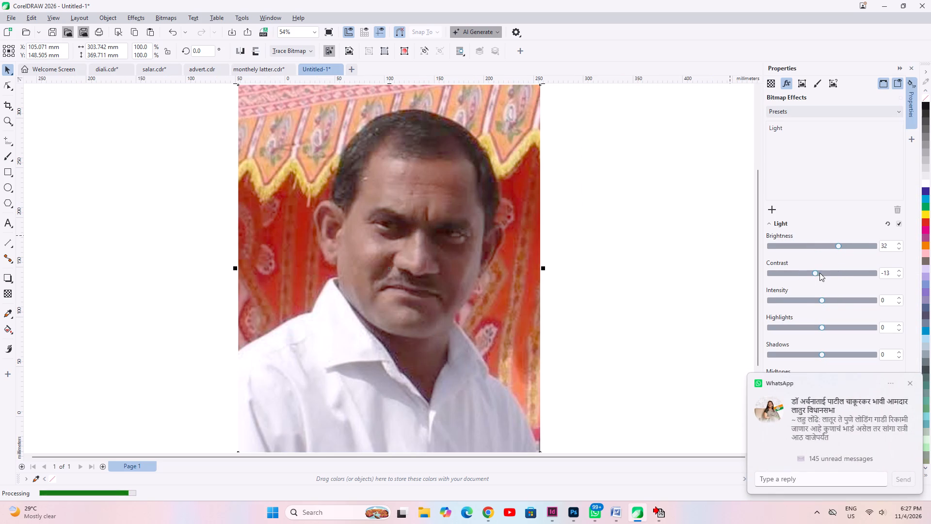
click(839, 297)
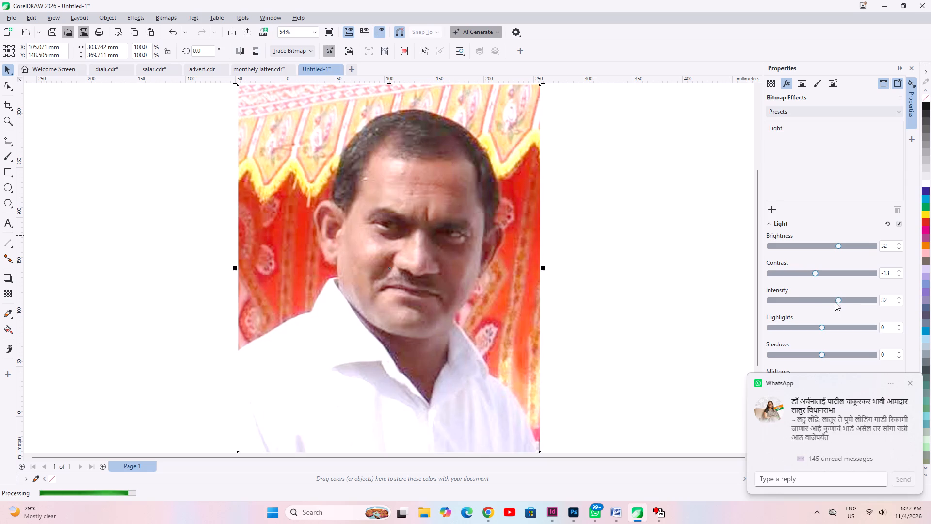
click(831, 301)
Cut the brightened portrait photo from the new document.
click(607, 316)
scroll(566, 264, down, 3)
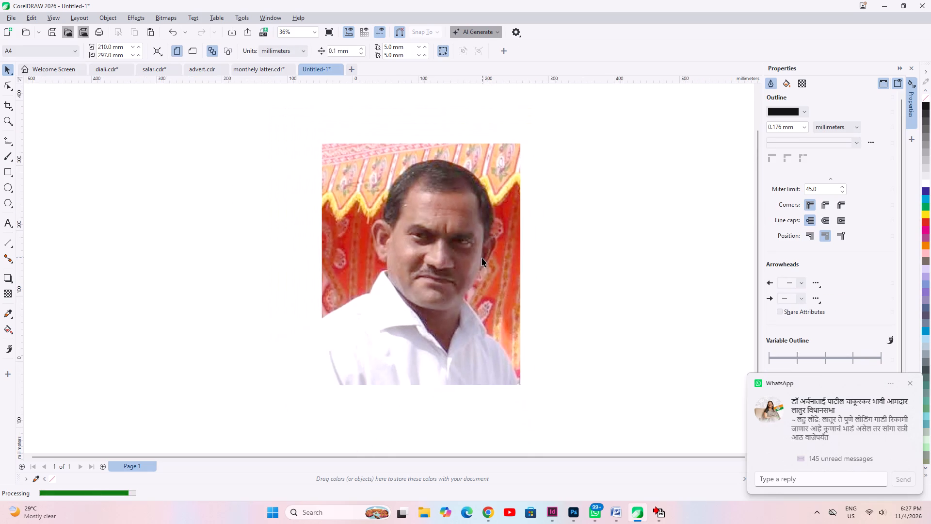
scroll(482, 258, down, 1)
click(471, 279)
scroll(471, 279, down, 4)
key(ctrl+x)
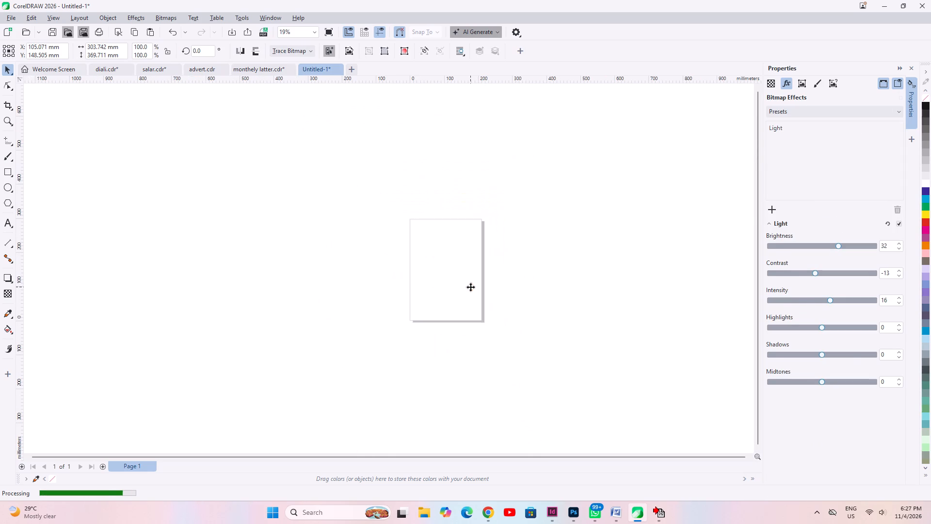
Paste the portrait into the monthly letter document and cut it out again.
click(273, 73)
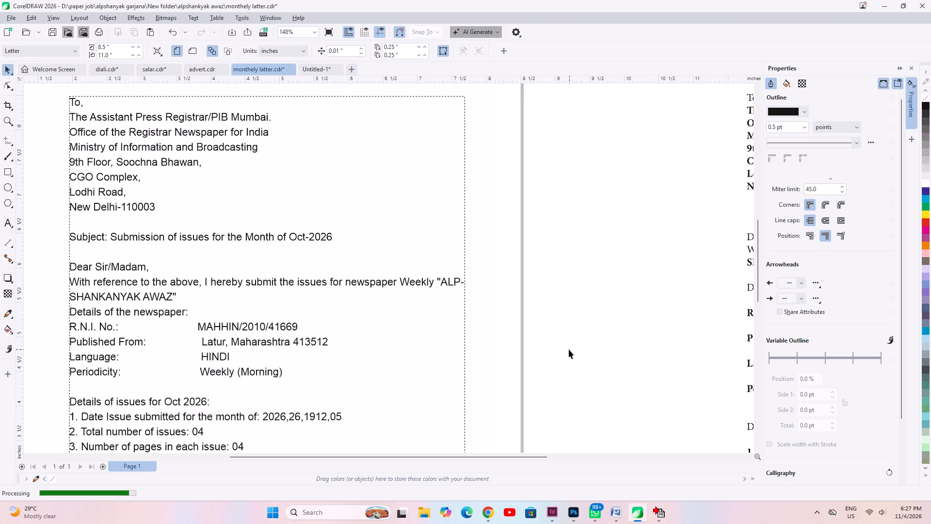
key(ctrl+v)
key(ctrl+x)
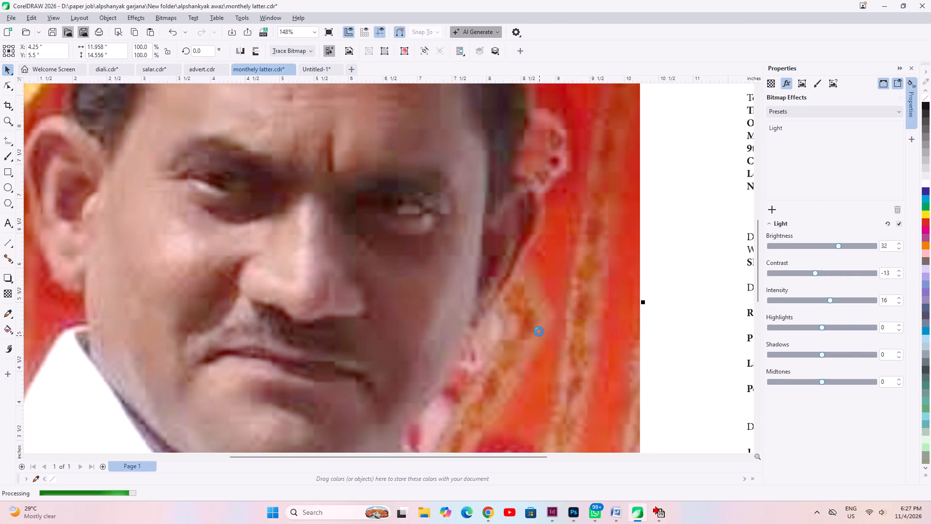
Switch to InDesign, paste the portrait into 56.indd and scale it to about 24 × 29 mm in the empty columns beside the headlines.
click(555, 516)
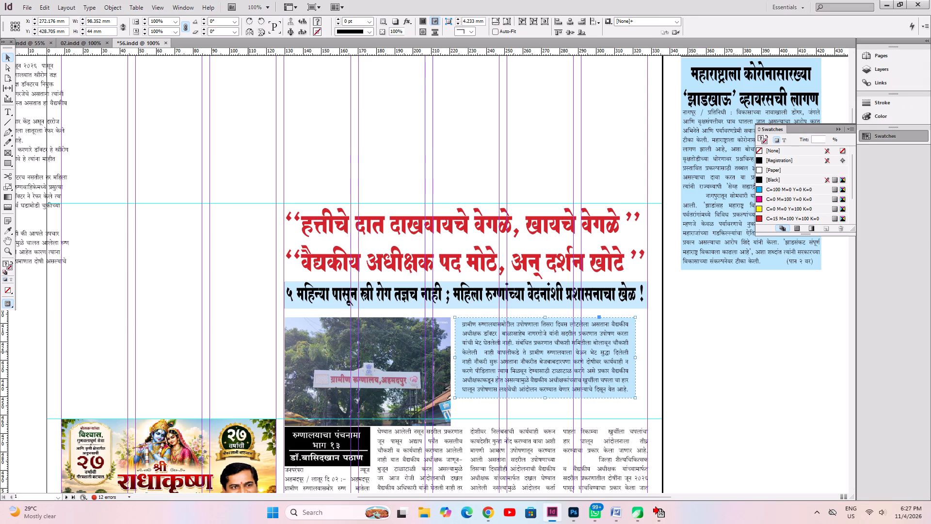
click(158, 271)
right_click(154, 182)
click(160, 188)
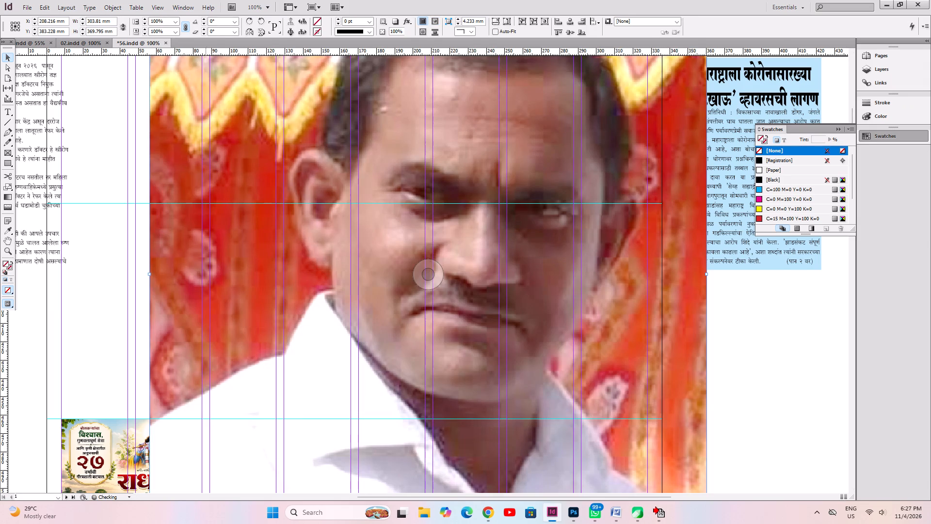
ctrl+shift+drag(149, 272, 662, 288)
drag(679, 295, 199, 252)
Cut the paragraph beneath the word चौकट from the new hospital story text on the pasteboard.
key(space)
key(space)
key(space)
drag(163, 281, 543, 384)
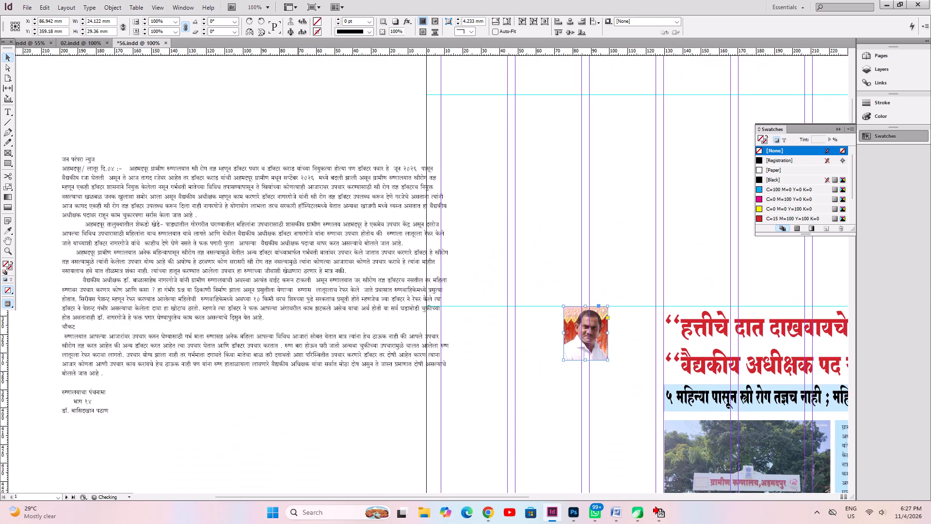
click(259, 274)
click(8, 112)
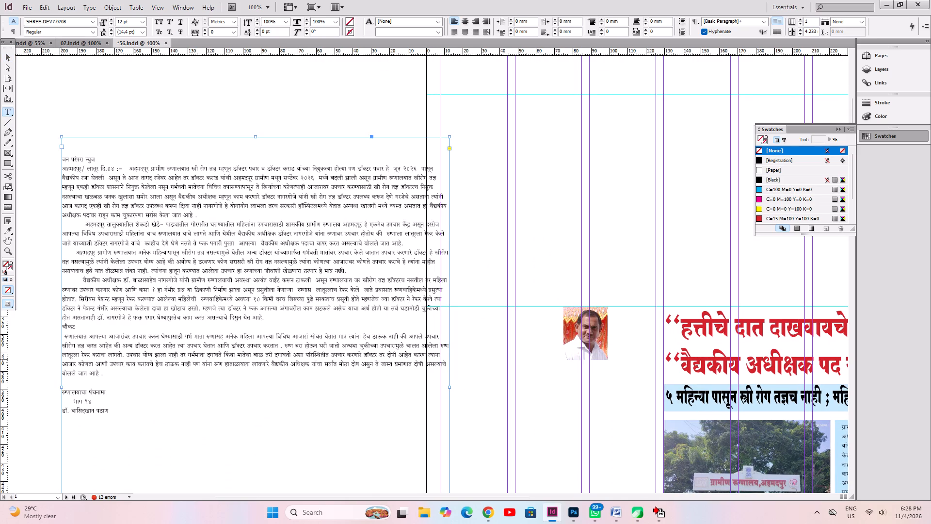
drag(64, 337, 144, 372)
key(ctrl+x)
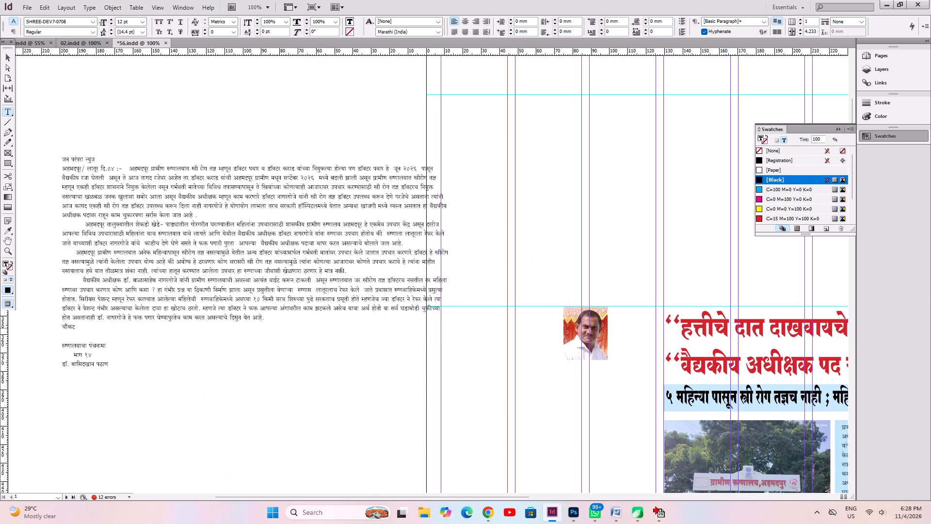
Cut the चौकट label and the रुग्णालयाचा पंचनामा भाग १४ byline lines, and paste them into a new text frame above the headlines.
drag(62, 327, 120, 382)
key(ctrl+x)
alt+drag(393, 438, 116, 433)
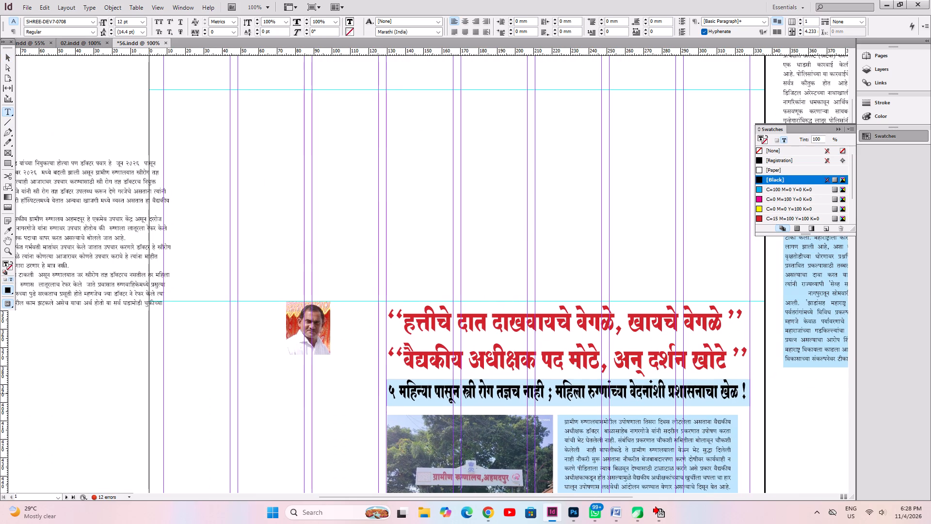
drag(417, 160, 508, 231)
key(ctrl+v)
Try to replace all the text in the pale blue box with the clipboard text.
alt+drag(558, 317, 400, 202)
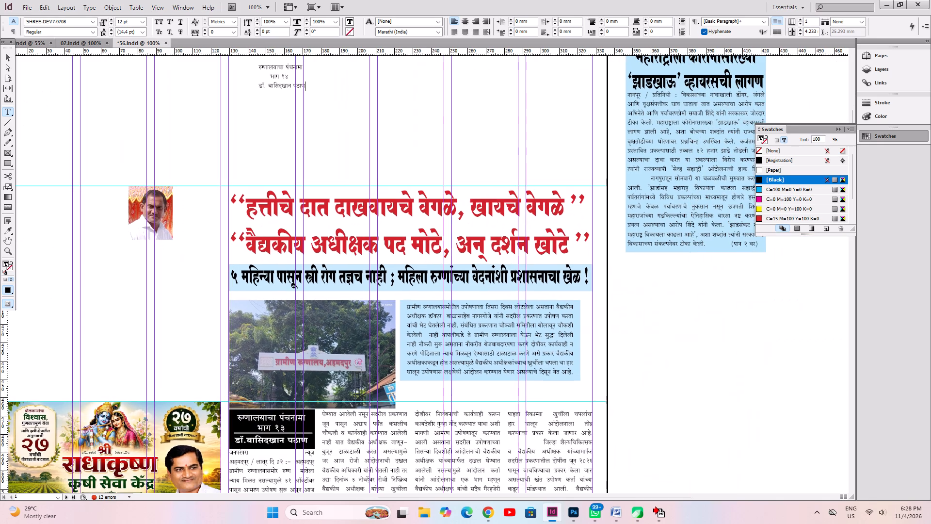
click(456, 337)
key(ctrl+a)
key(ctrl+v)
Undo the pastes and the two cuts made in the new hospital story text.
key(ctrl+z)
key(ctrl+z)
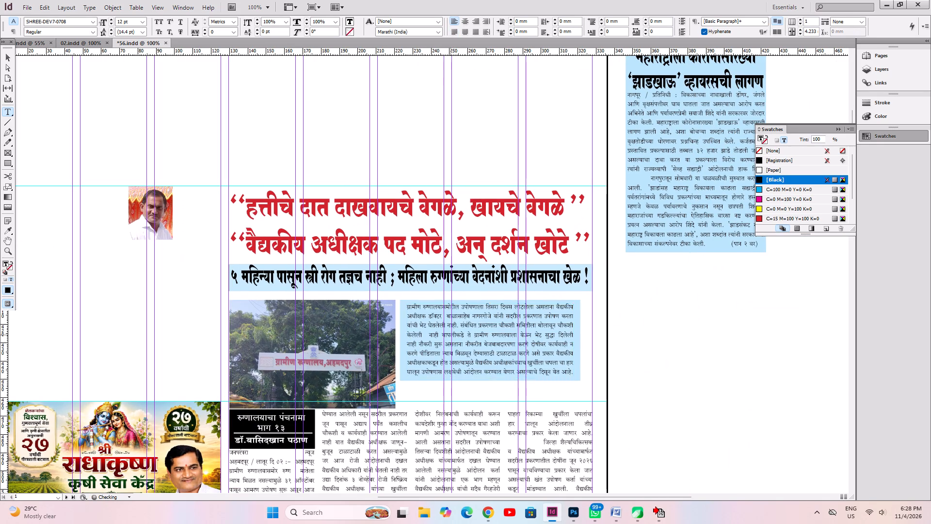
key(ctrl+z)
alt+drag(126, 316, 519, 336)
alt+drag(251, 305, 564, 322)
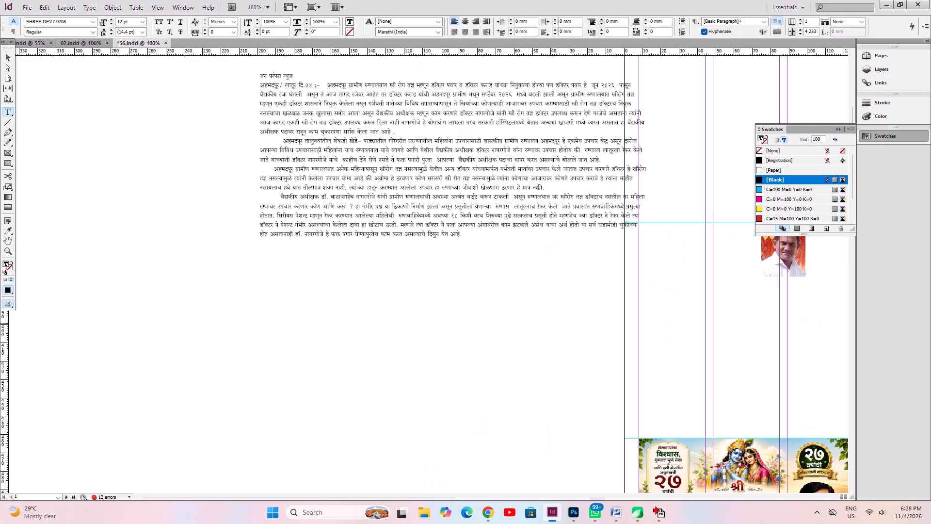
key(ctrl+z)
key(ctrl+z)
Cut the चौकट paragraph again, replace the pale blue box's old text with it, and fit the text frame to its content.
key(ctrl+x)
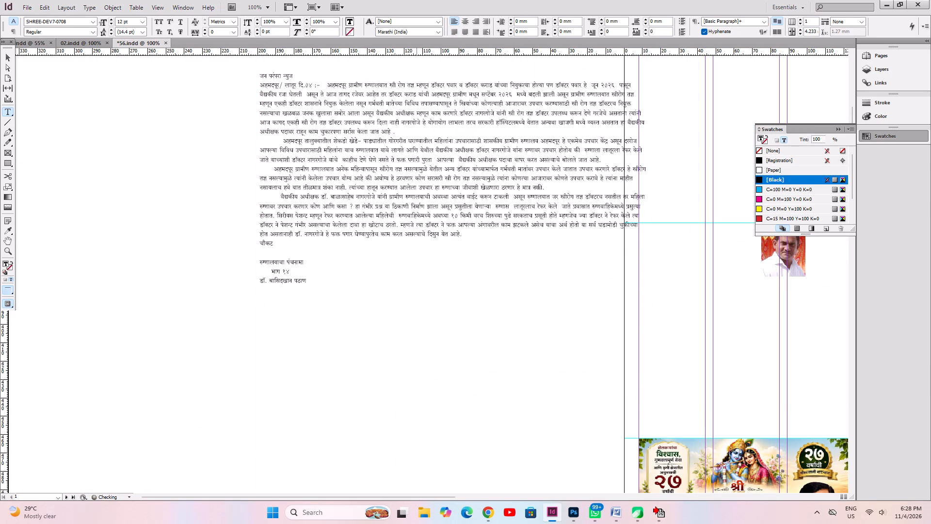
alt+drag(503, 317, 77, 263)
alt+drag(477, 294, 173, 295)
click(403, 299)
key(ctrl+a)
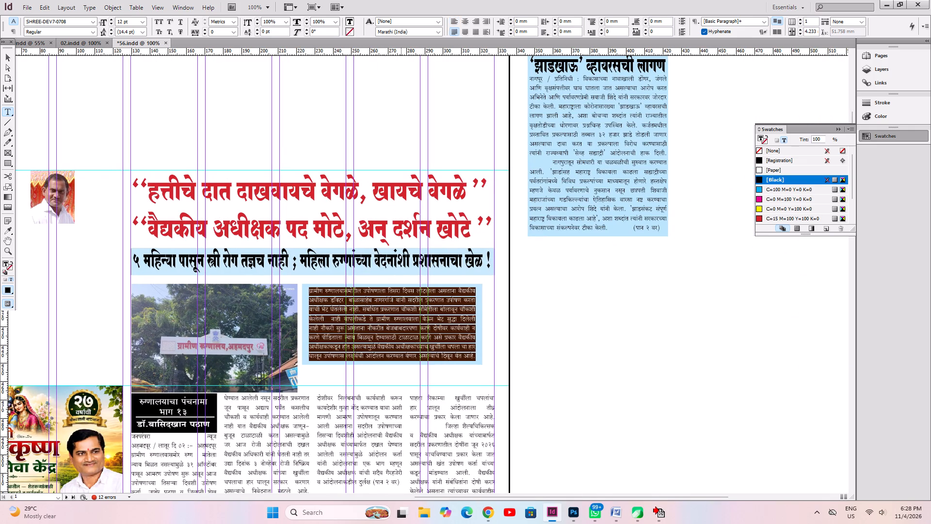
key(ctrl+v)
key(ctrl+alt+c)
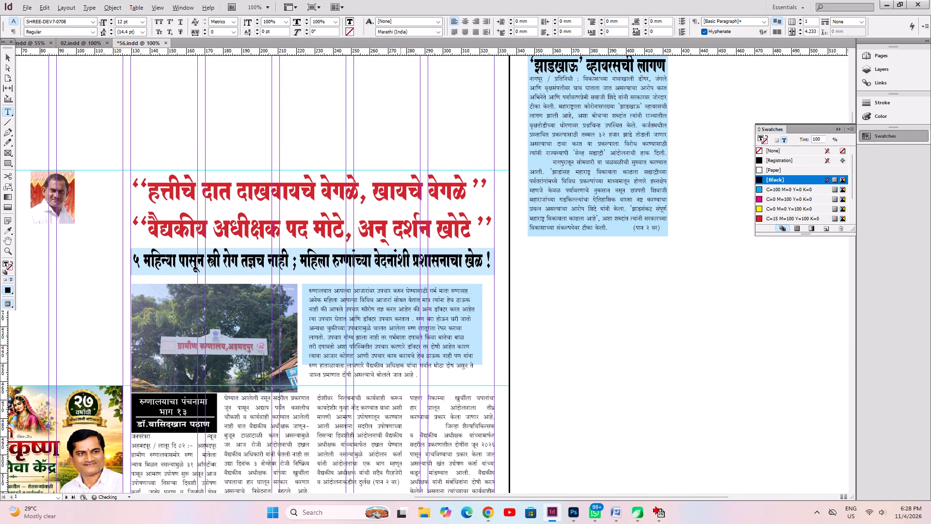
Enlarge the pale blue background box to about 105 × 60 mm, reaching the column edge and the bottom of the hospital photo.
key(ctrl+1)
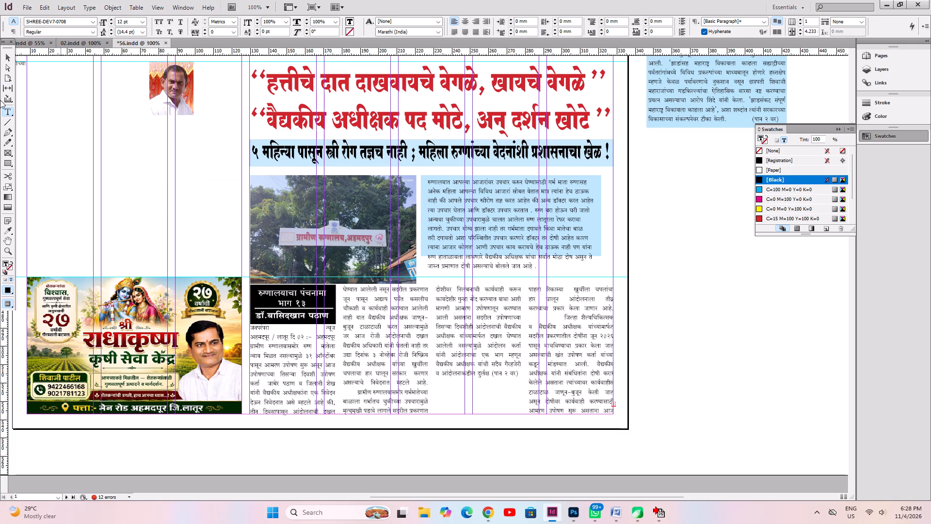
click(9, 58)
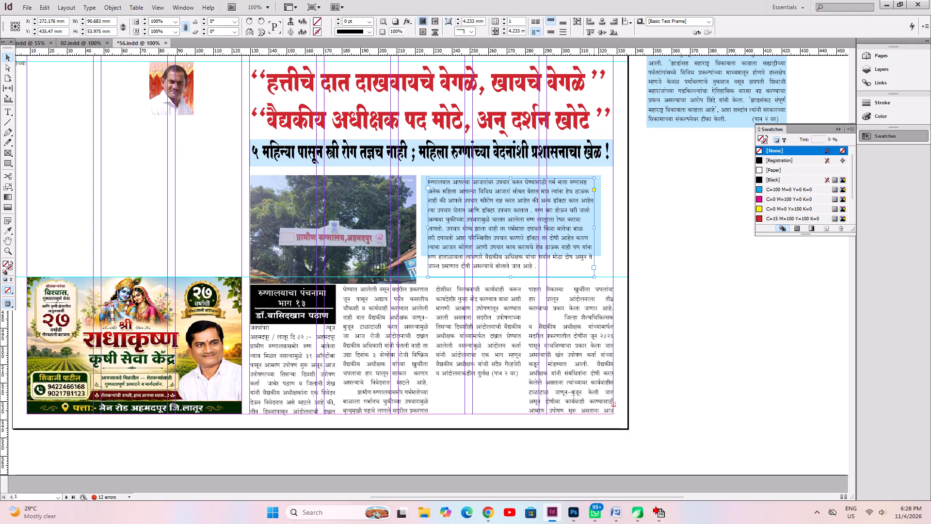
ctrl+click(595, 250)
ctrl+click(599, 254)
drag(601, 255, 616, 265)
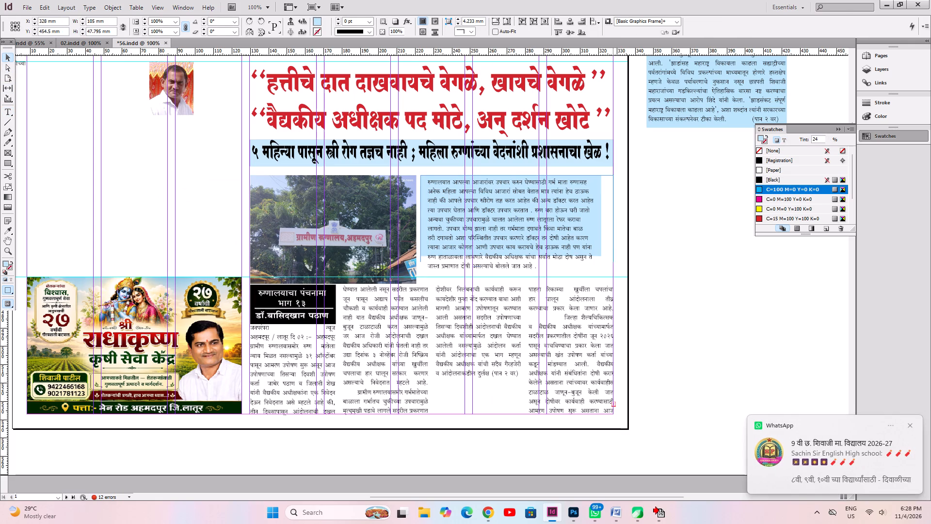
drag(616, 265, 613, 266)
ctrl+click(487, 232)
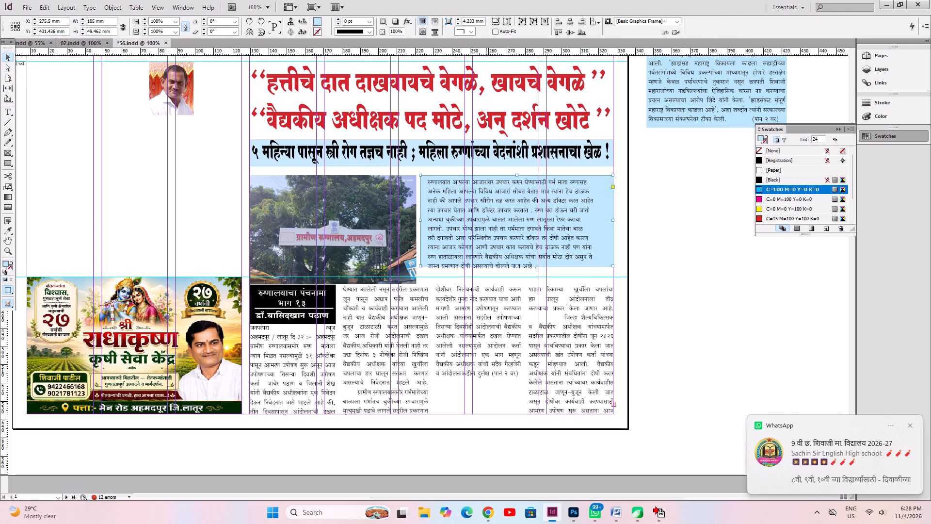
drag(517, 266, 520, 284)
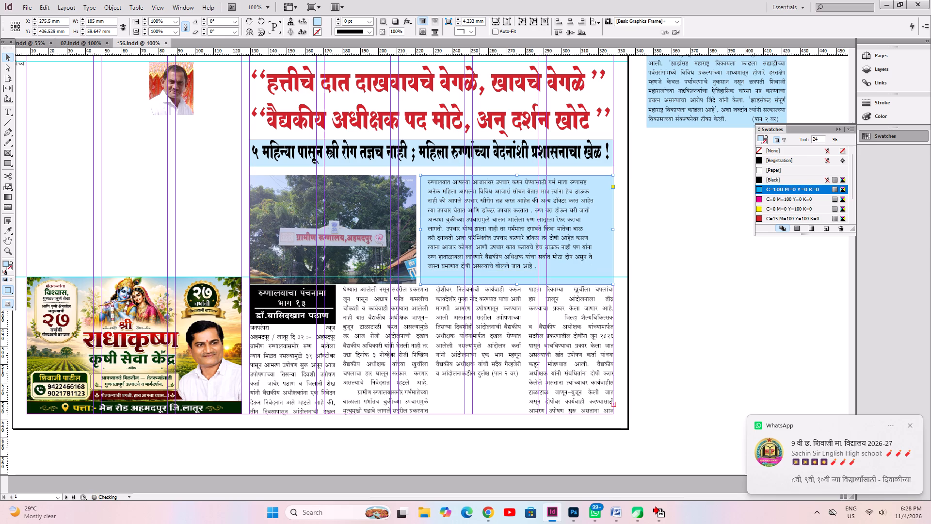
click(480, 244)
ctrl+click(490, 226)
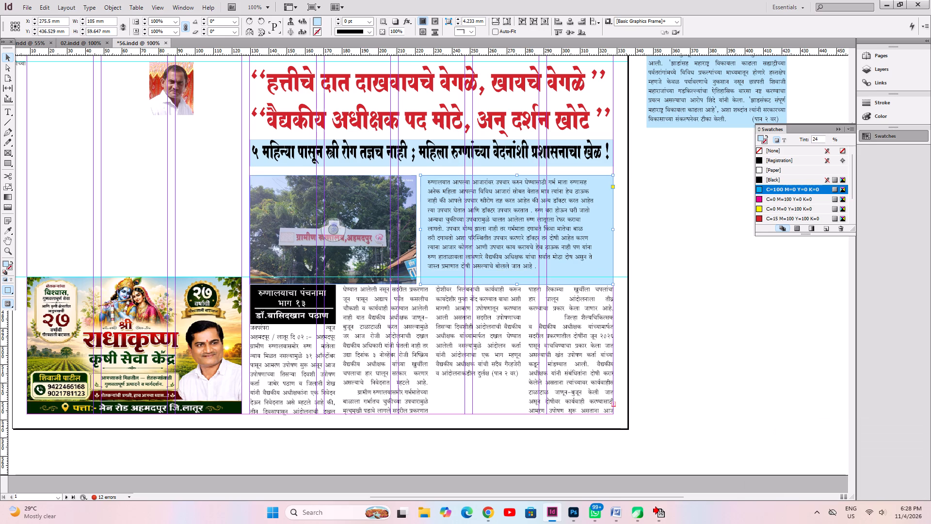
Trim the portrait's height to 28 mm and move it over the beginning of the pale blue box's text.
key(space)
drag(185, 253, 222, 291)
click(222, 153)
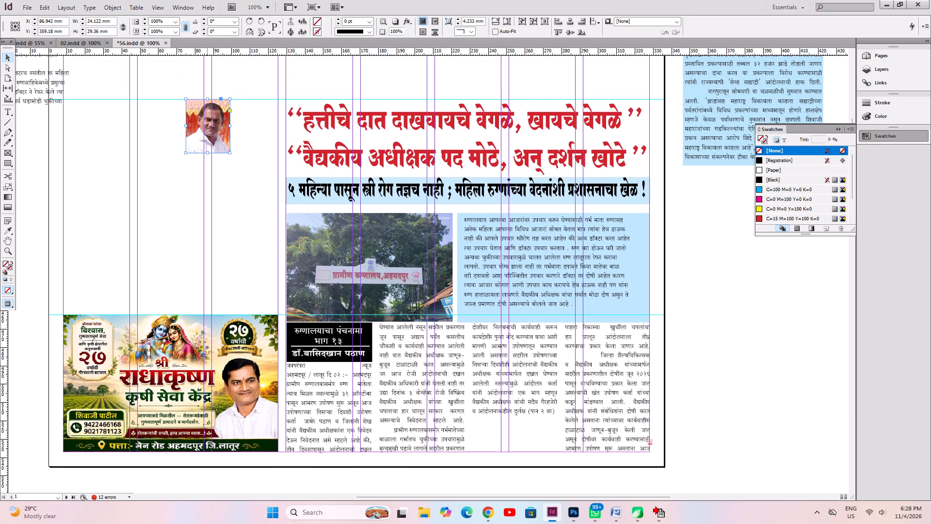
click(207, 154)
drag(209, 145, 491, 262)
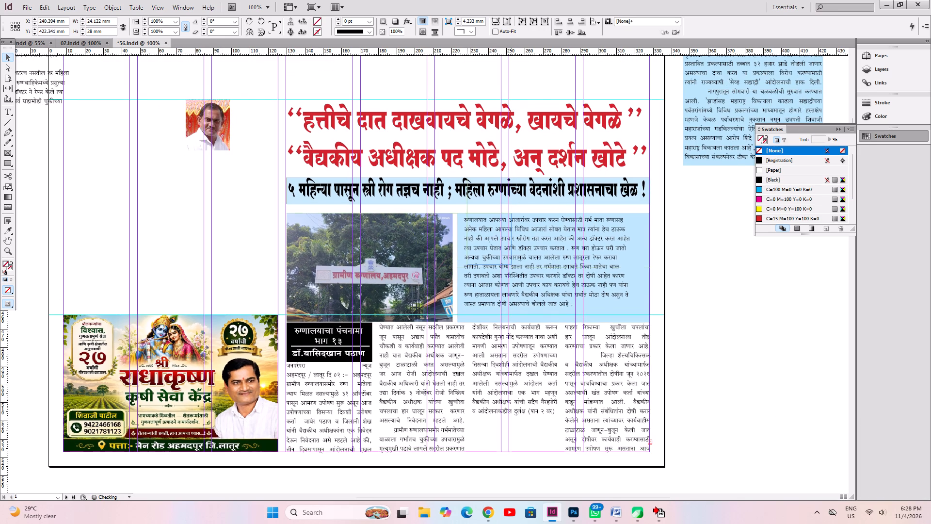
drag(491, 262, 488, 262)
Scale the portrait in the pale blue box up to about 29 × 34 mm.
key(ctrl+2)
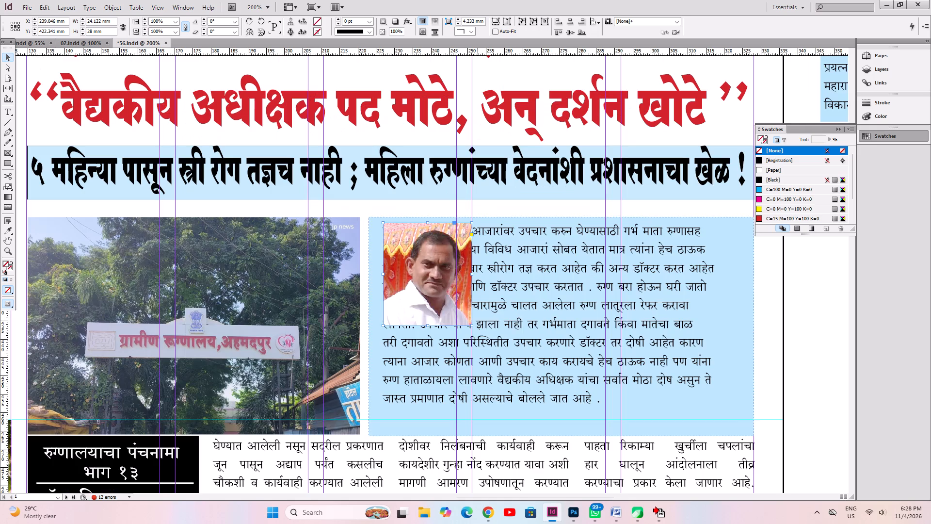
ctrl+shift+drag(470, 327, 481, 340)
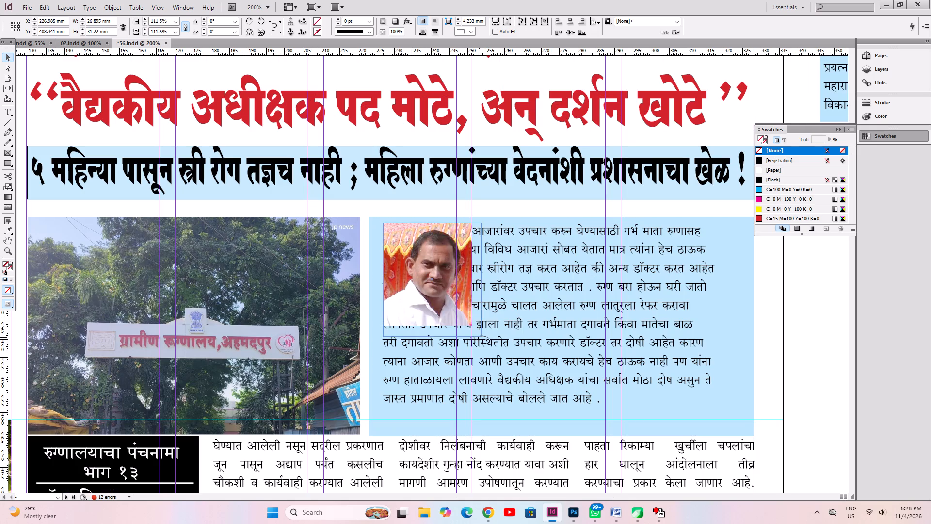
ctrl+shift+drag(481, 340, 490, 347)
Wrap the box text around the portrait's bounding box with 0 mm offsets.
key(ctrl+alt+w)
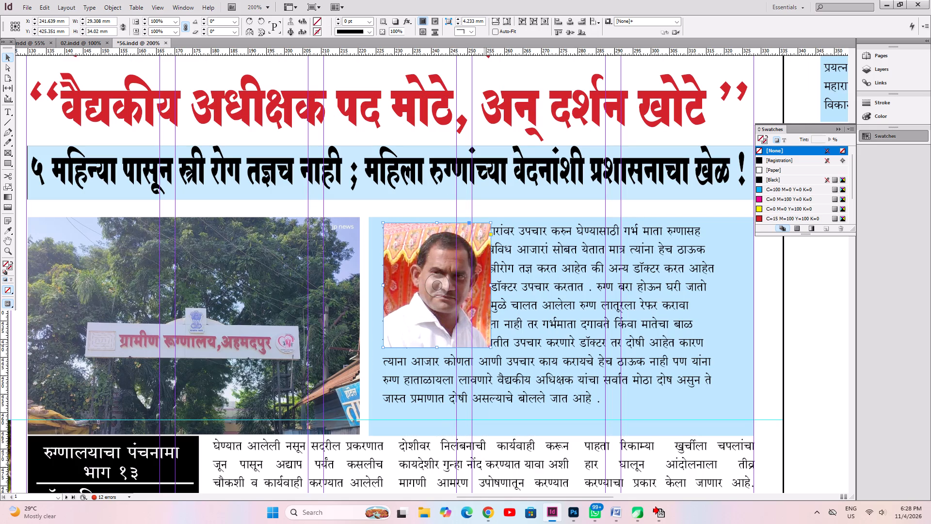
click(492, 227)
click(465, 203)
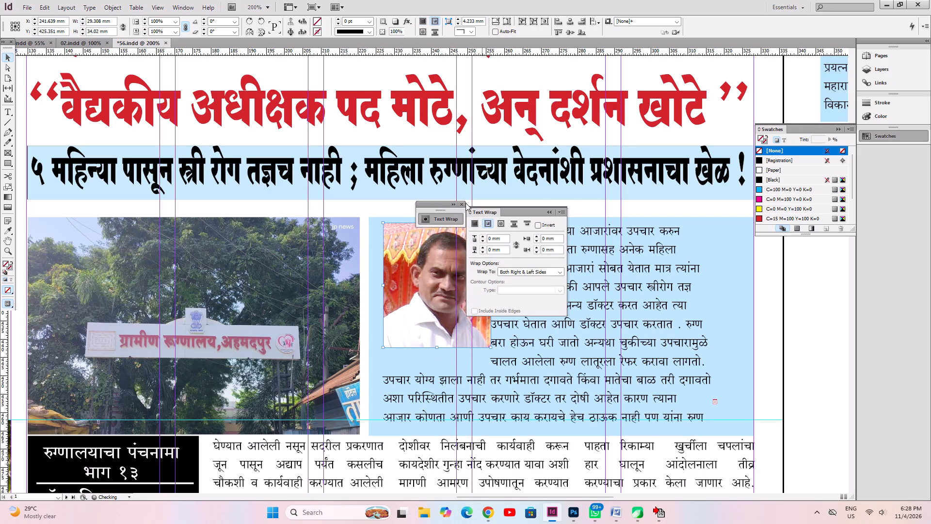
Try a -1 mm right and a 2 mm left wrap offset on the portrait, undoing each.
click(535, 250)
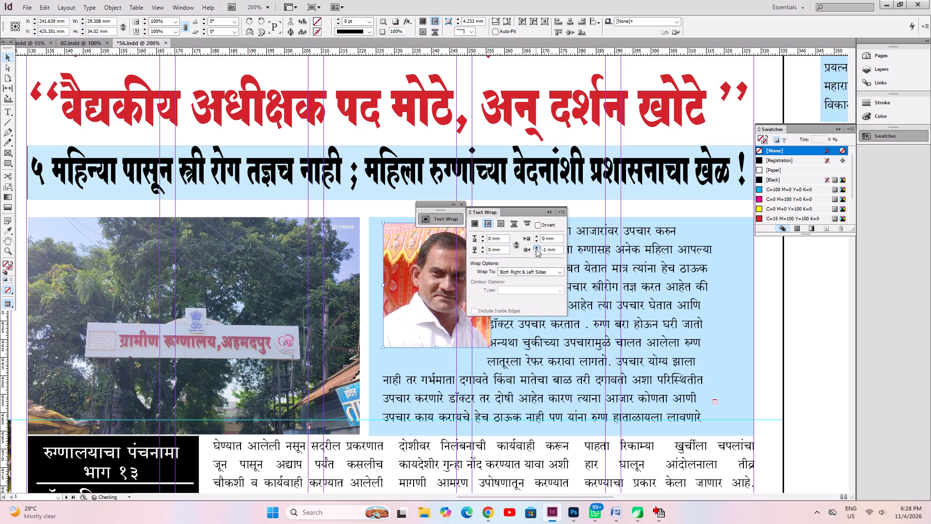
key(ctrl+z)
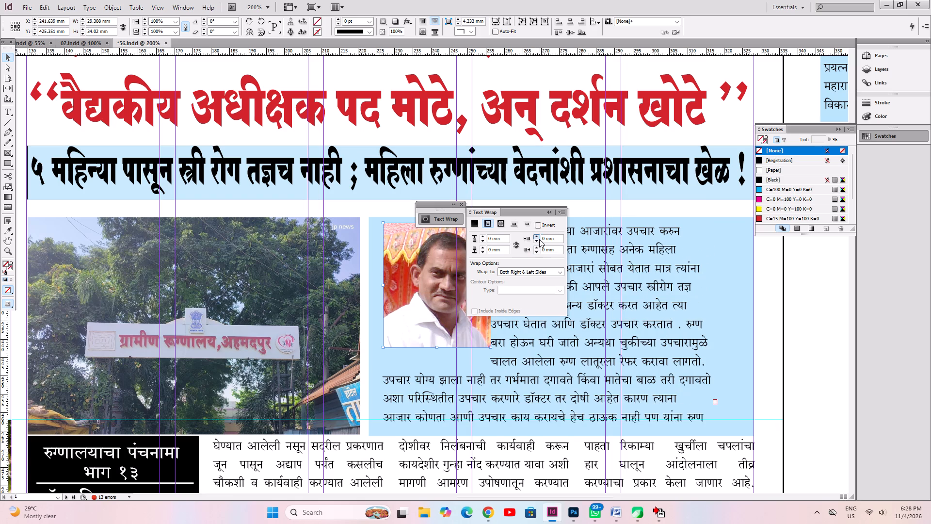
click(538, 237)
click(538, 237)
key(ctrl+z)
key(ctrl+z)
Set the portrait's text wrap offsets to 3 mm on the left and 2 mm on the right.
ctrl+click(458, 337)
ctrl+click(449, 330)
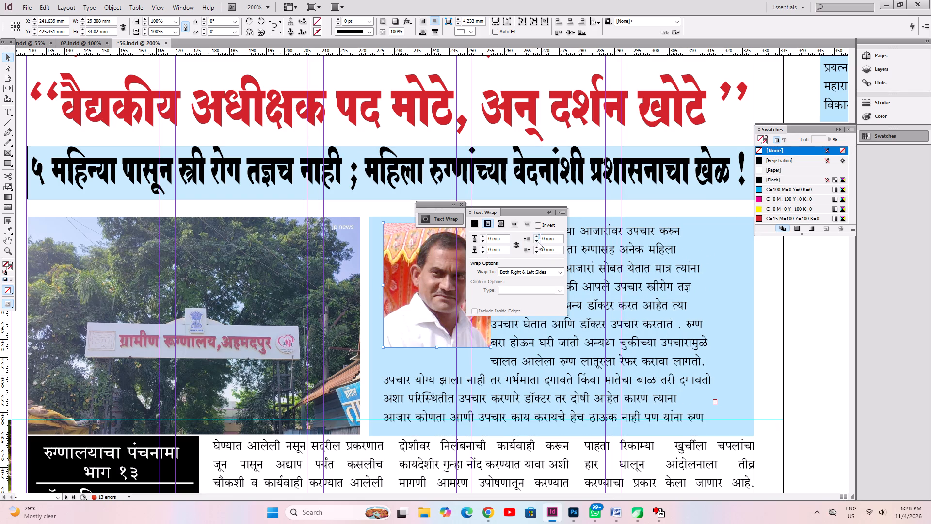
triple_click(539, 238)
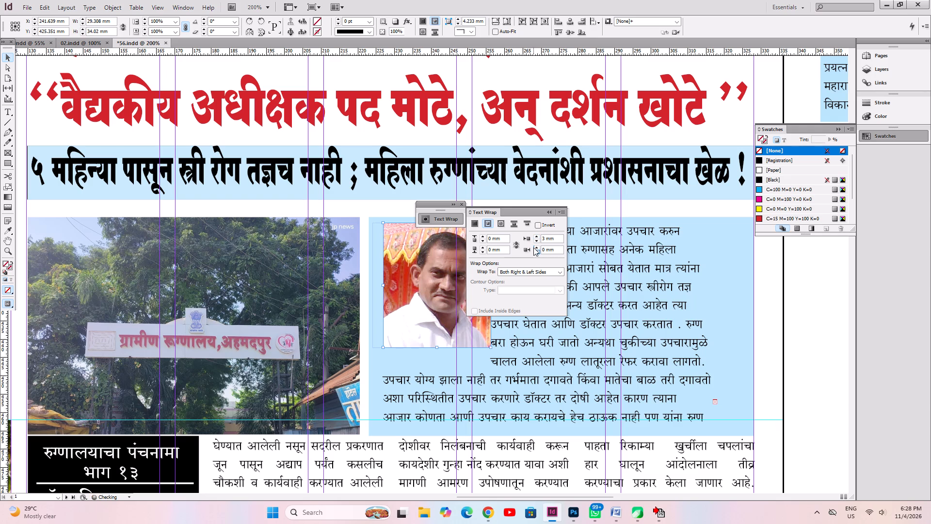
double_click(536, 247)
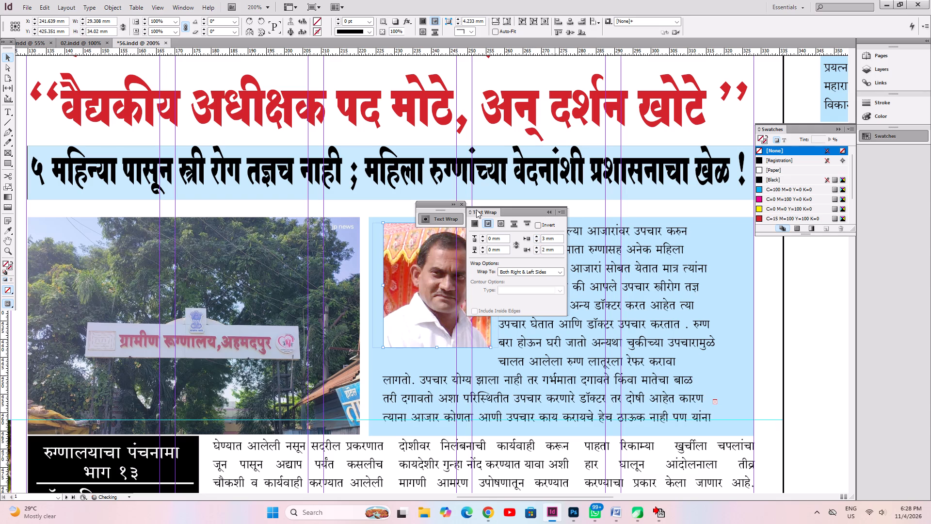
click(464, 204)
Justify all the text in the pale blue box, with the last line aligned left.
click(542, 345)
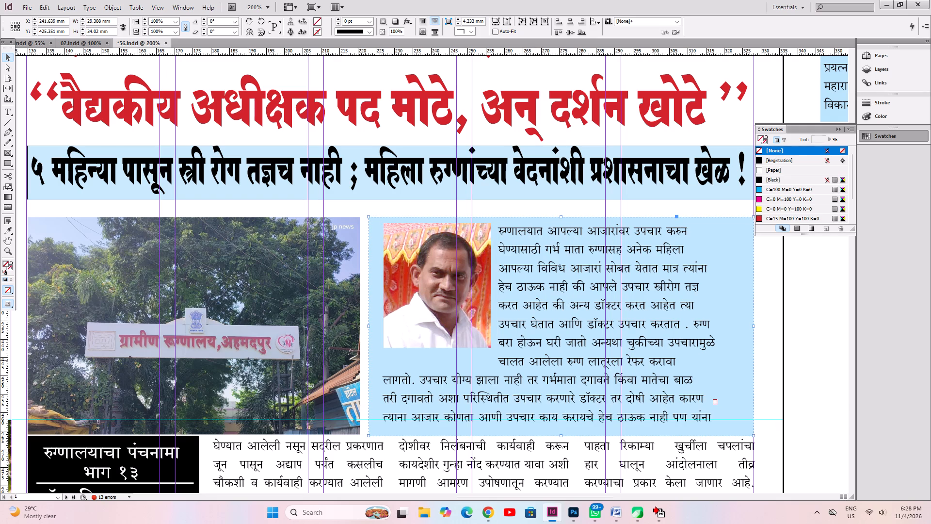
ctrl+click(581, 360)
ctrl+click(580, 359)
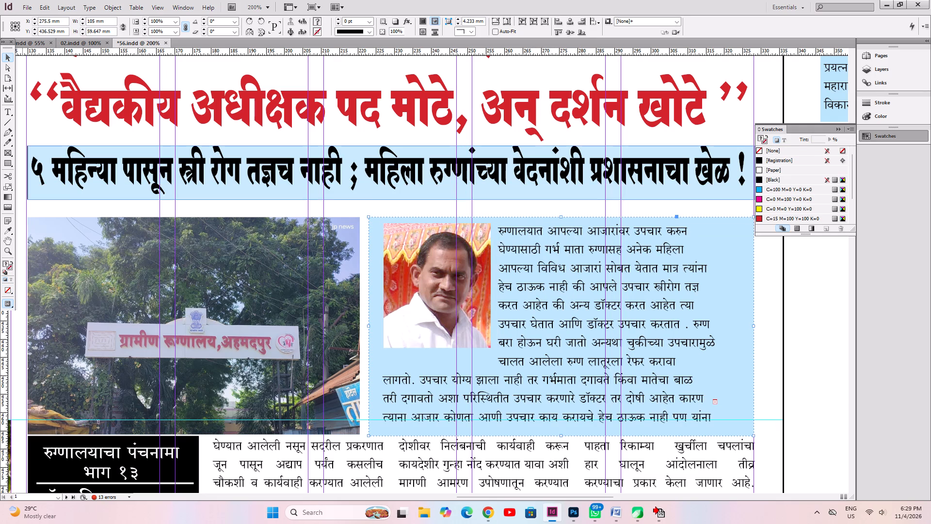
click(8, 109)
click(550, 327)
key(ctrl+a)
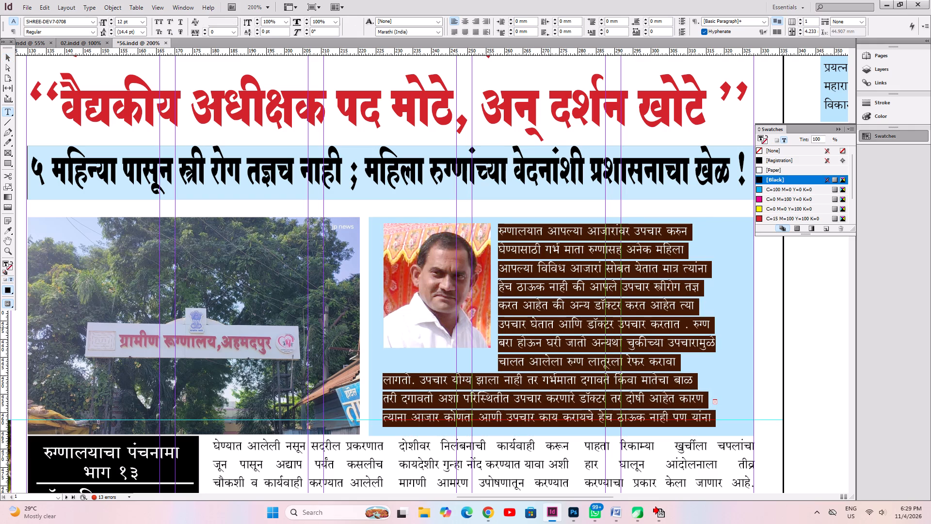
key(ctrl+shift+j)
Widen the text frame in the pale blue box to about 100.5 mm, nearly reaching the box's right edge.
alt+drag(643, 326, 386, 312)
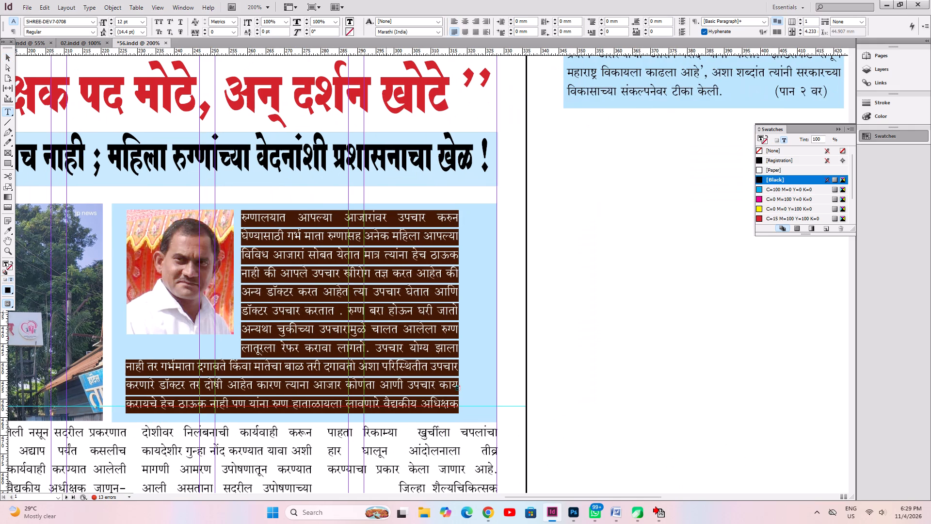
click(9, 59)
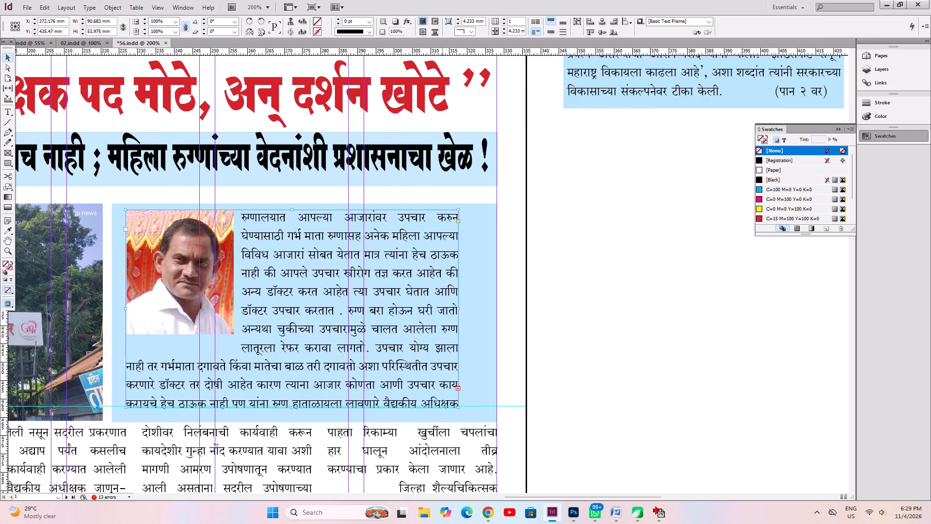
drag(459, 309, 489, 328)
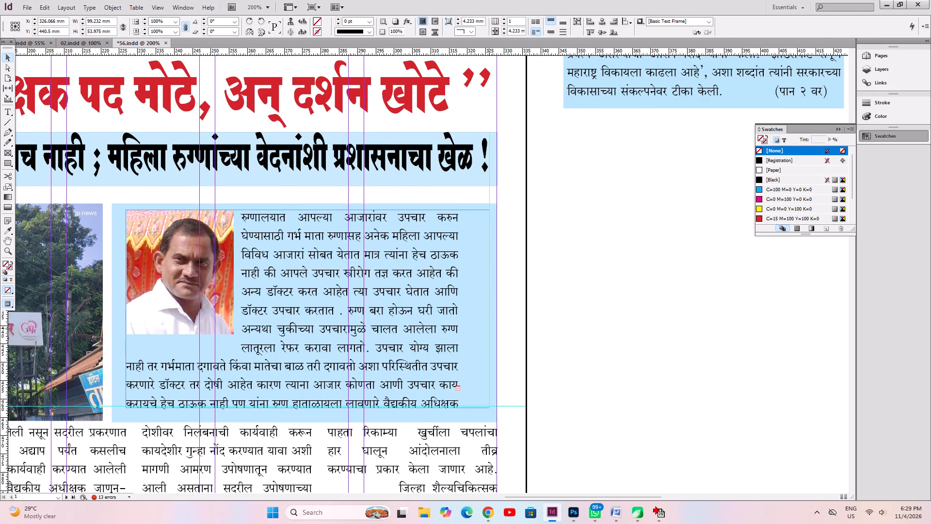
drag(489, 328, 493, 331)
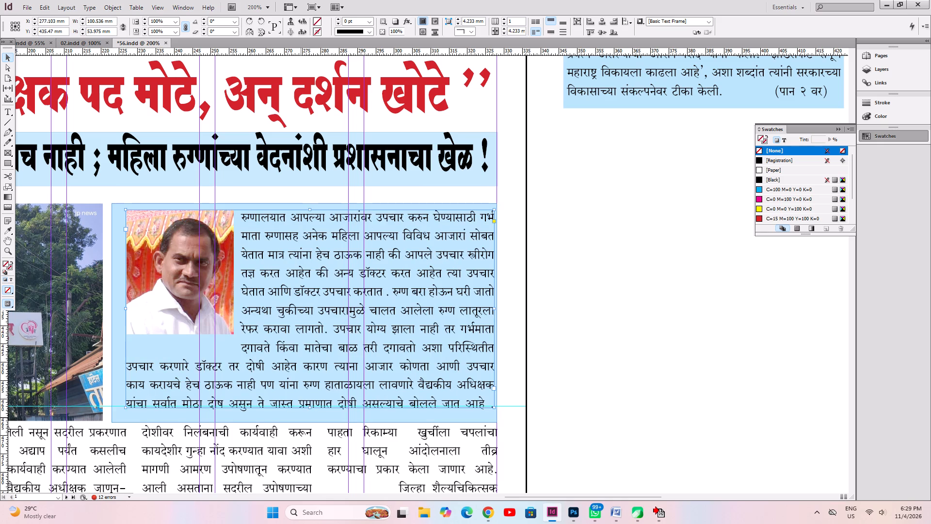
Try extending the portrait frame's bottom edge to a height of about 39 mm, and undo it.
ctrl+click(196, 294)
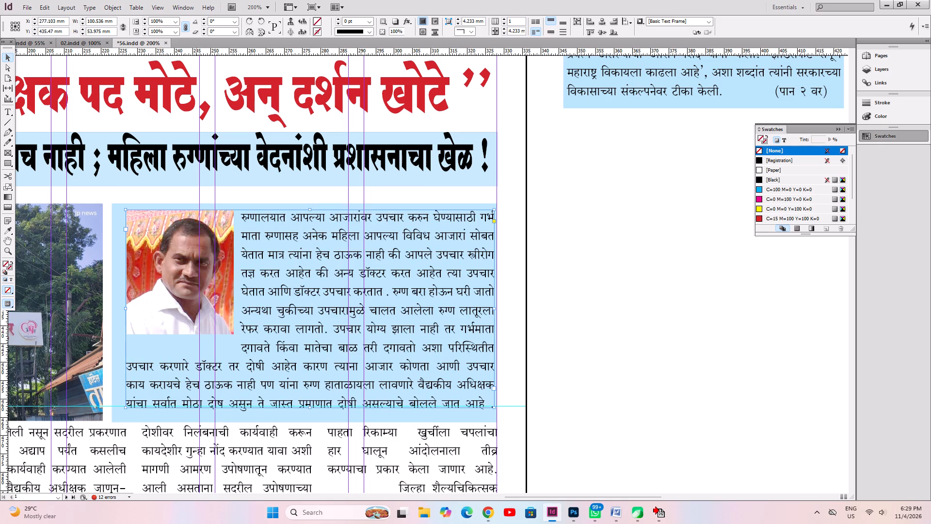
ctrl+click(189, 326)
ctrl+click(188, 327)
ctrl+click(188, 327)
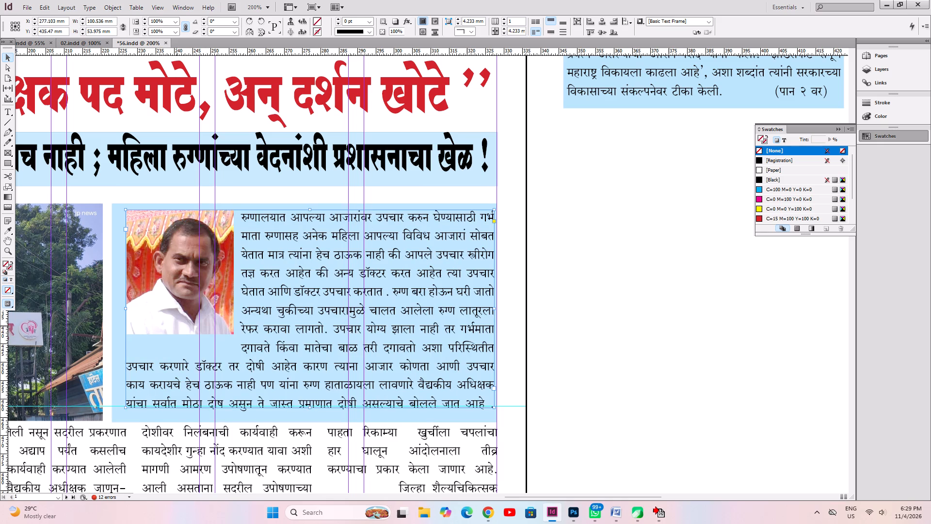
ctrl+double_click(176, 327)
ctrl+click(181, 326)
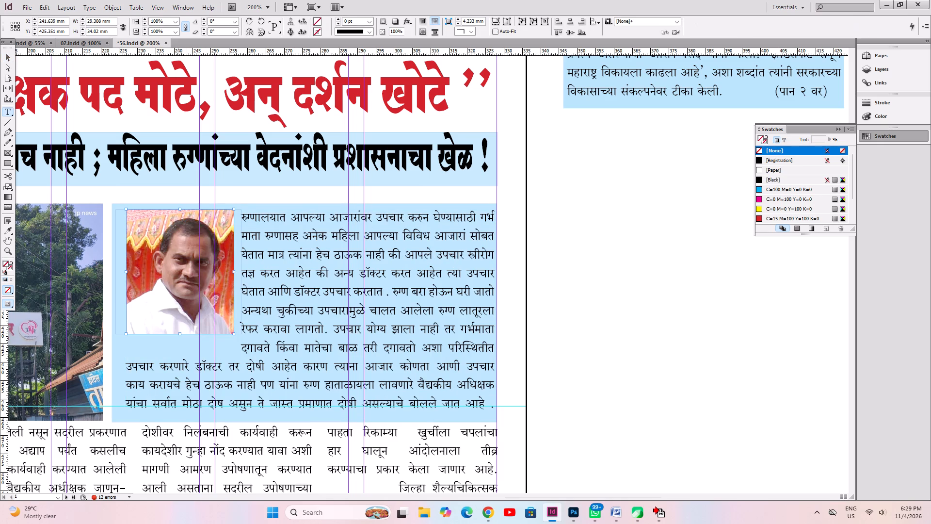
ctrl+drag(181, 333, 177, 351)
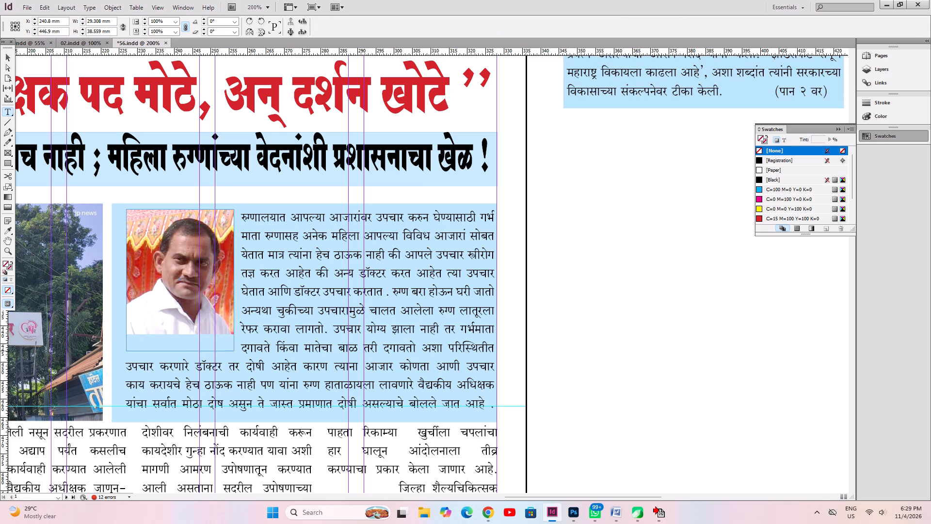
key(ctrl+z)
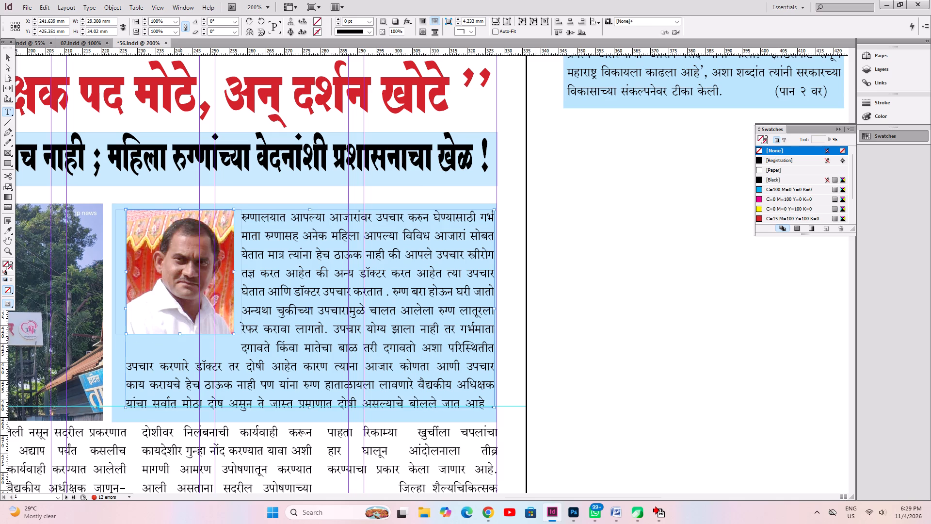
Enlarge the portrait's frame to about 34 × 39 mm, extending it downward and equally to both sides.
ctrl+shift+drag(180, 334, 180, 353)
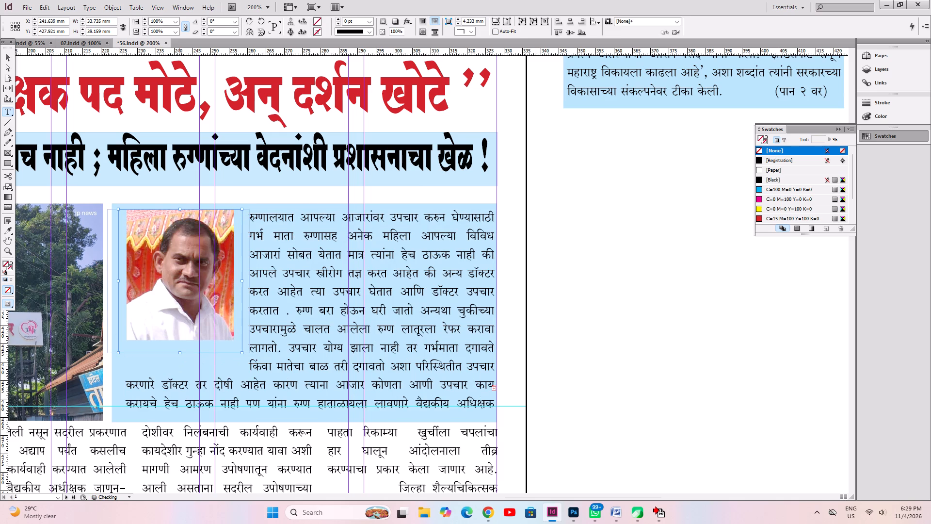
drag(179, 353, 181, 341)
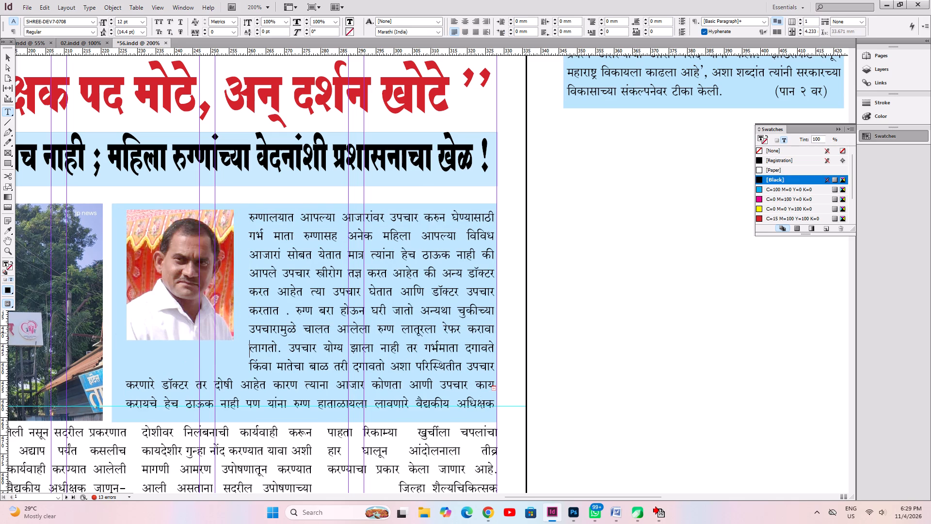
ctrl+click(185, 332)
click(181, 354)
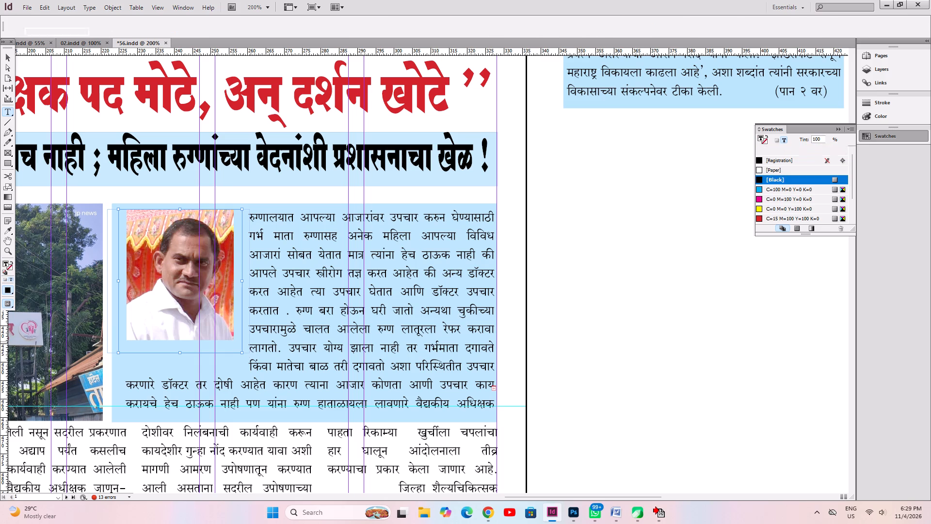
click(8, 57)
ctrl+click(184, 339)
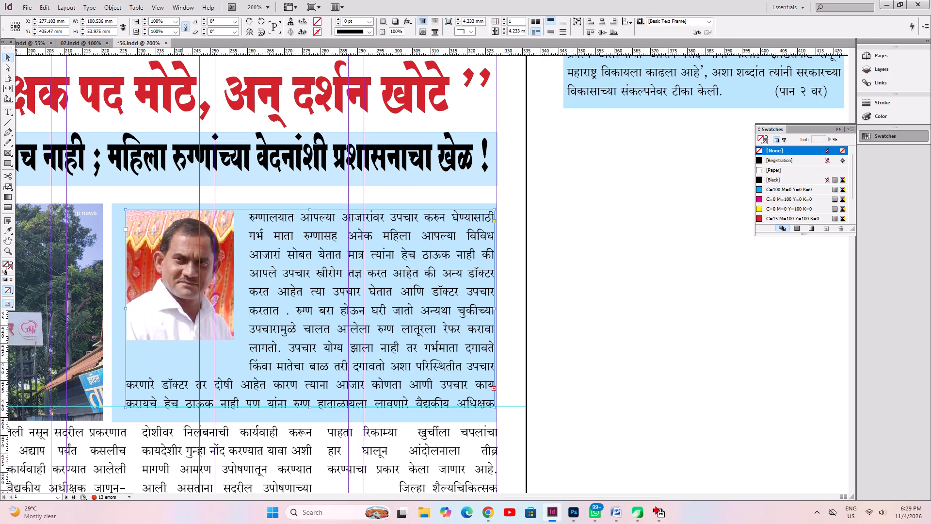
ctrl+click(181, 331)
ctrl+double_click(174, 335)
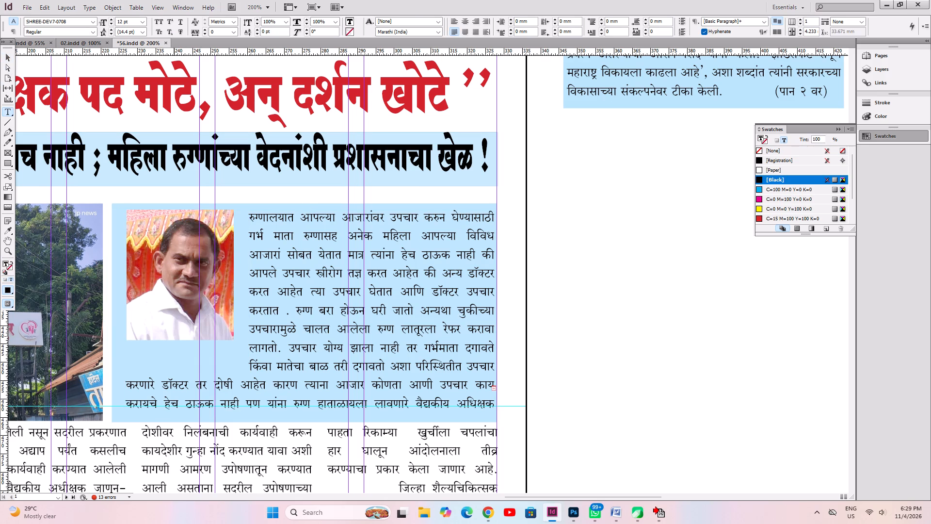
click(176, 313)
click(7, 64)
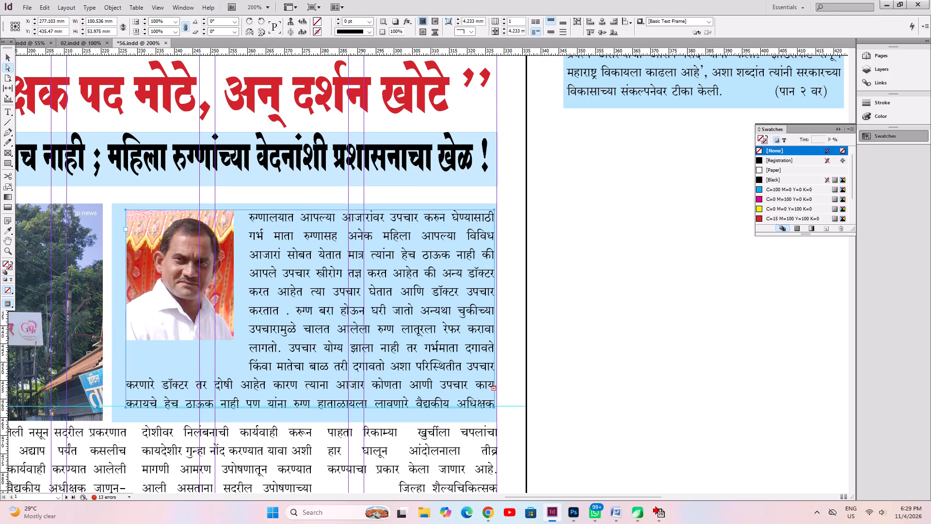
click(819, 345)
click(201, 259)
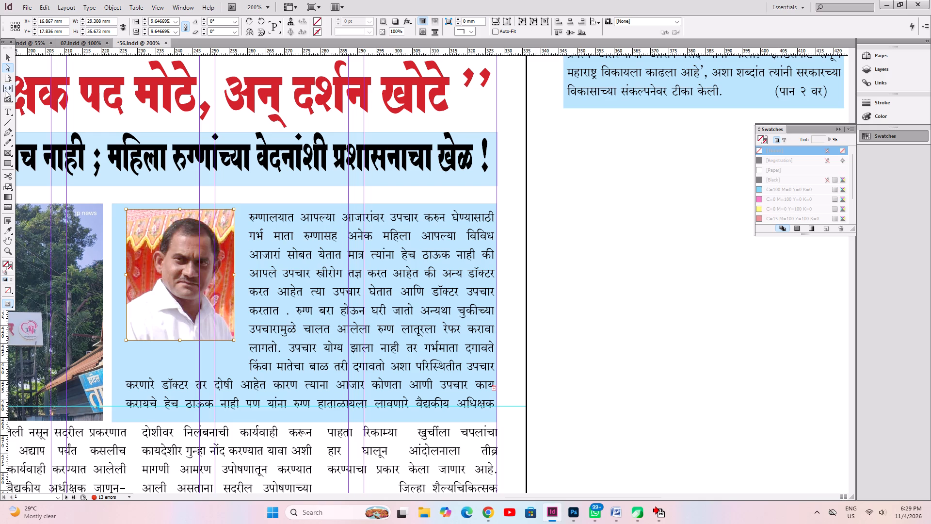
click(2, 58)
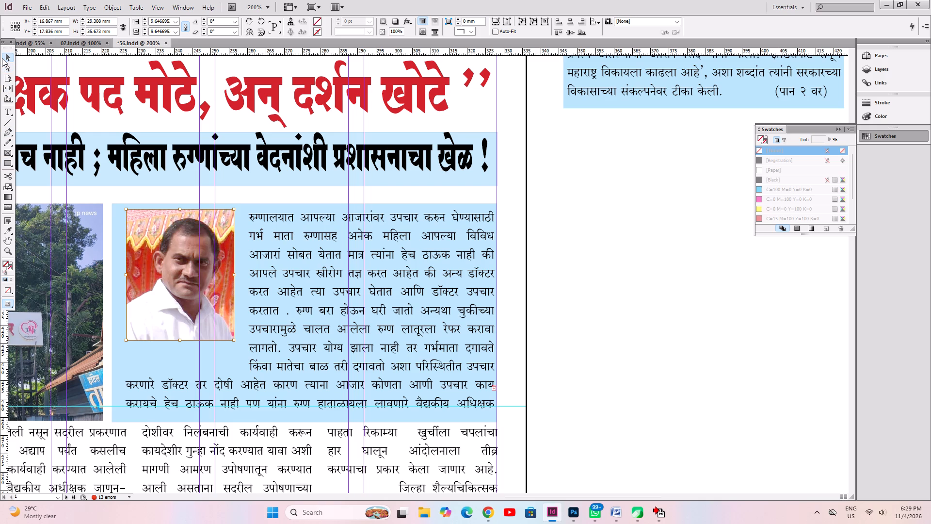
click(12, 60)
Set the left text wrap offset of the portrait's frame to 0 mm.
key(ctrl+alt+w)
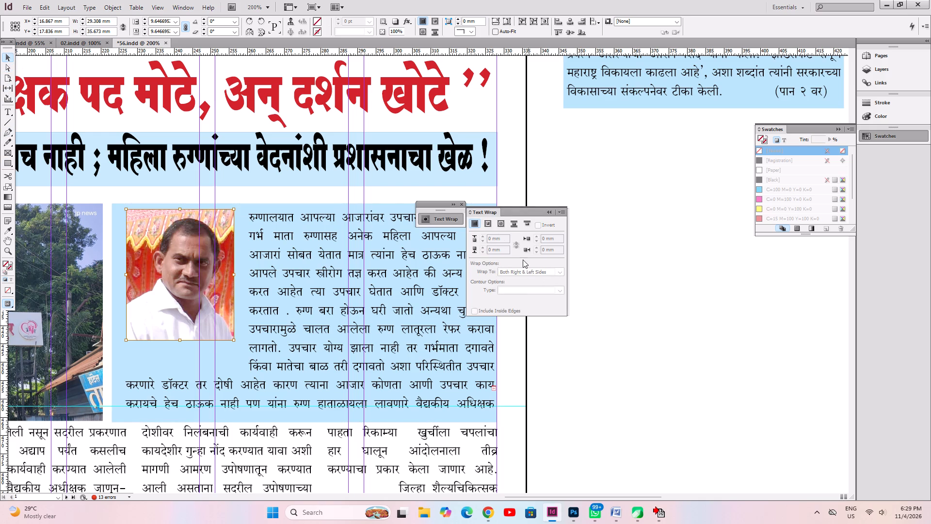
click(166, 283)
click(582, 369)
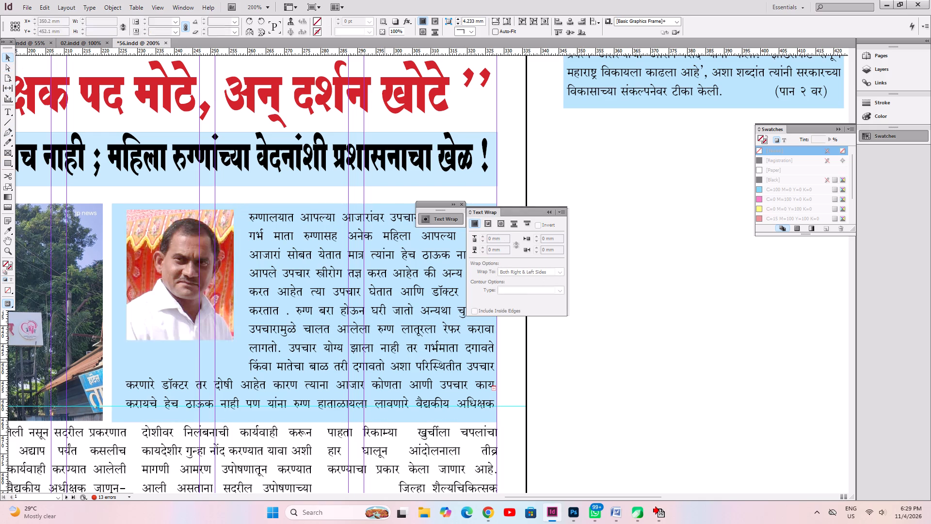
click(171, 311)
click(198, 326)
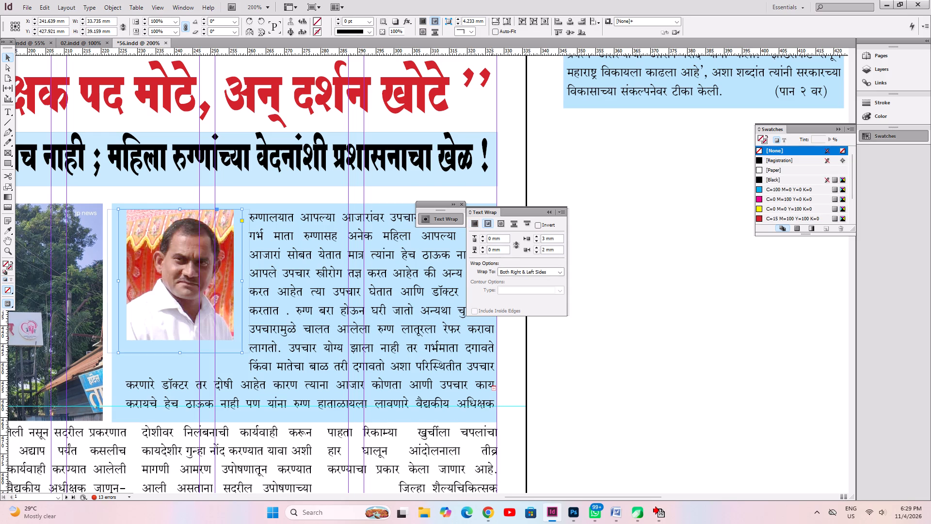
double_click(538, 242)
click(538, 242)
click(538, 242)
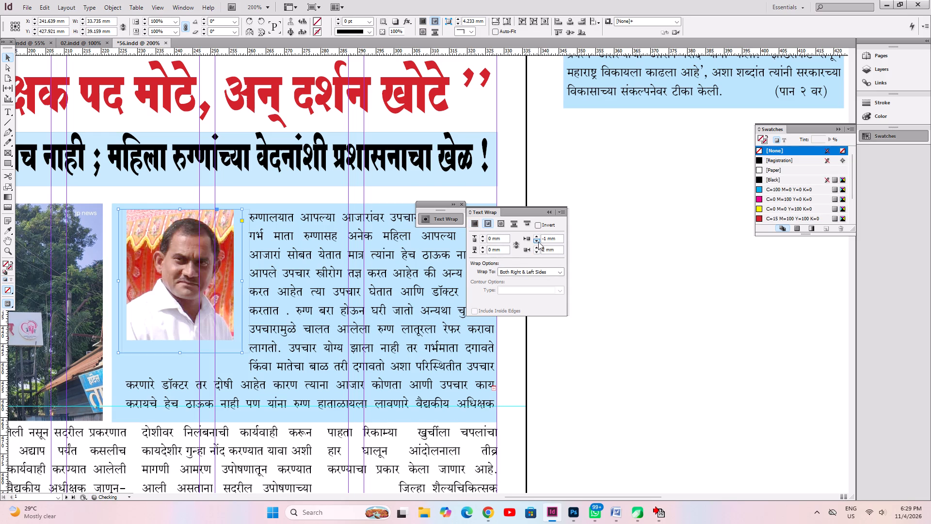
click(538, 235)
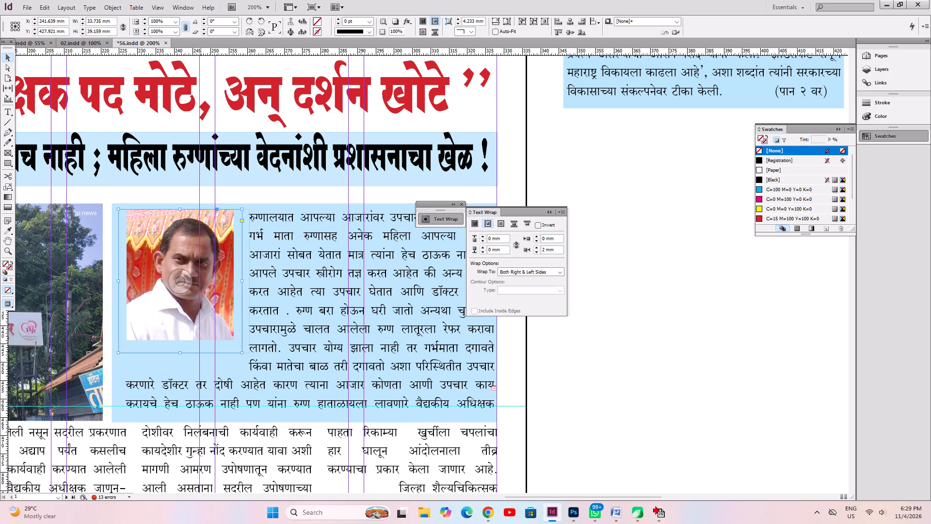
Reduce the portrait frame's height to about 37 mm by raising its bottom edge.
drag(181, 352, 183, 344)
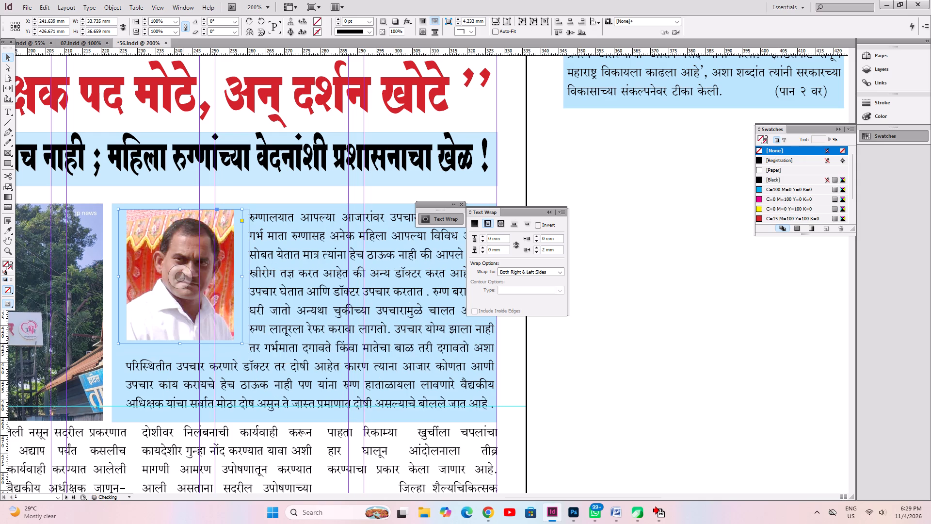
ctrl+shift+drag(179, 343, 177, 355)
key(ctrl+z)
click(269, 378)
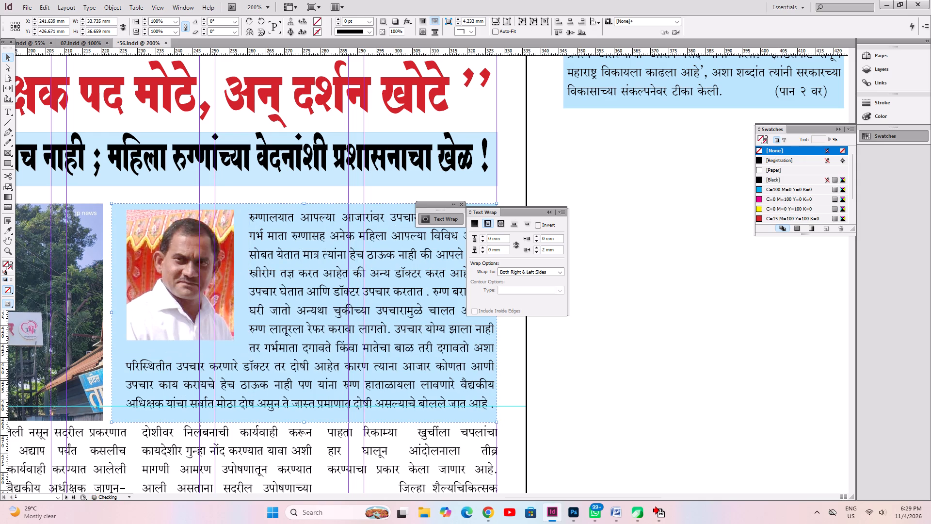
Widen the text frame in the blue box to about 103 mm by extending its left edge.
ctrl+click(161, 379)
ctrl+double_click(155, 377)
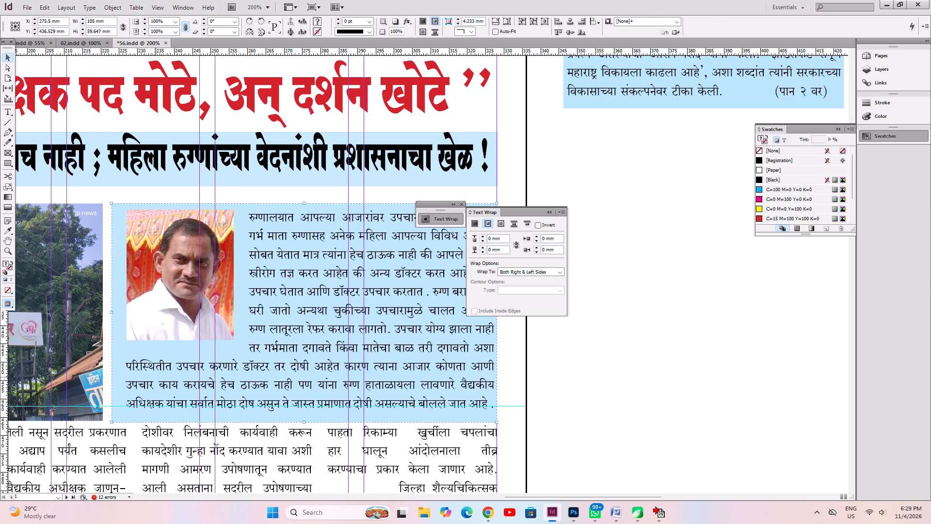
drag(125, 310, 119, 310)
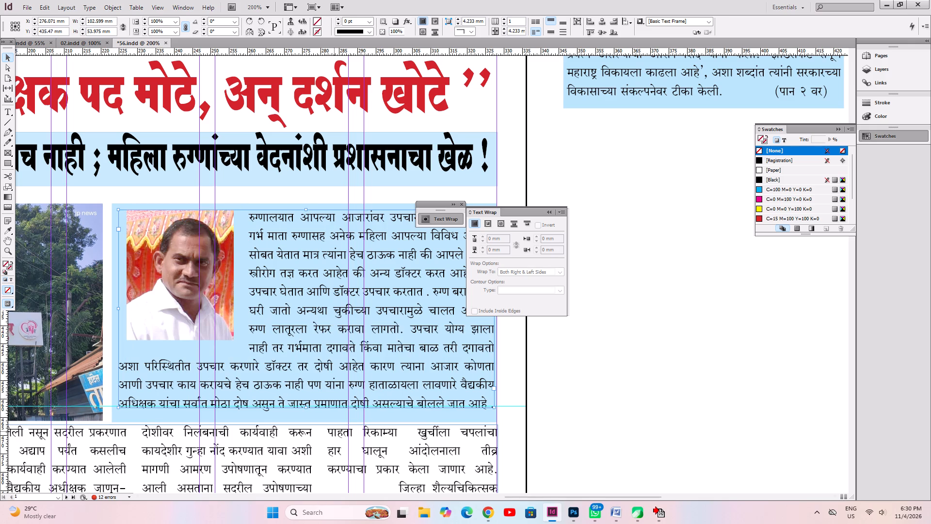
click(463, 204)
Move the portrait and its text together about 1.8 mm down and 0.7 mm left inside the blue box, and save.
ctrl+shift+click(227, 276)
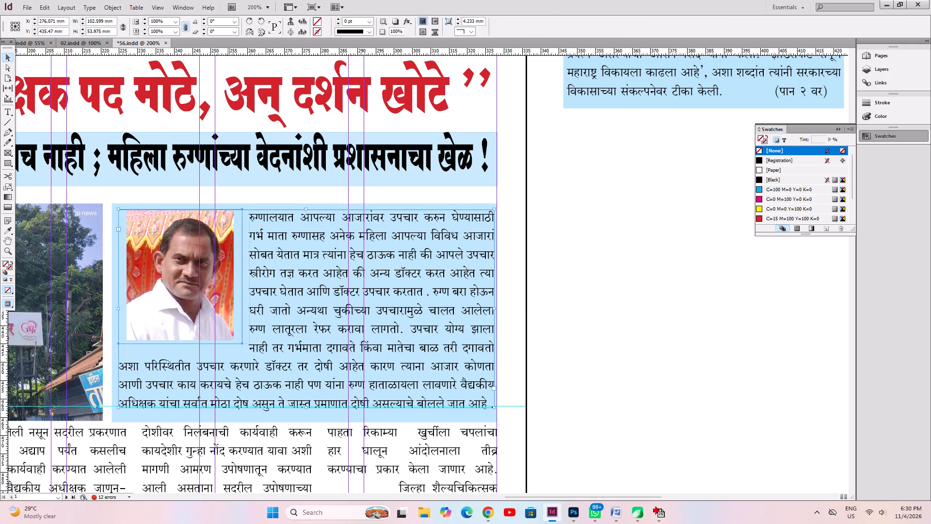
key(Down)
key(Down)
key(Down)
key(Down)
key(Down)
key(Left)
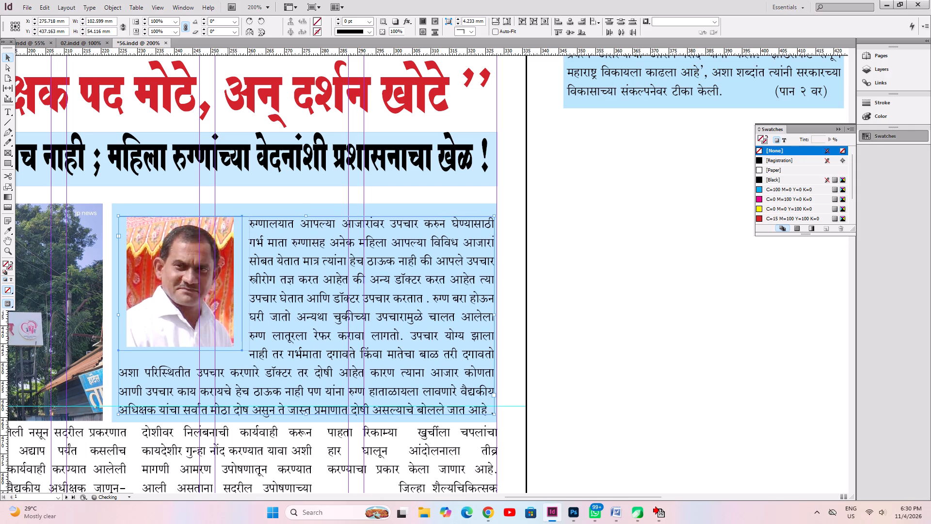
key(Left)
click(617, 327)
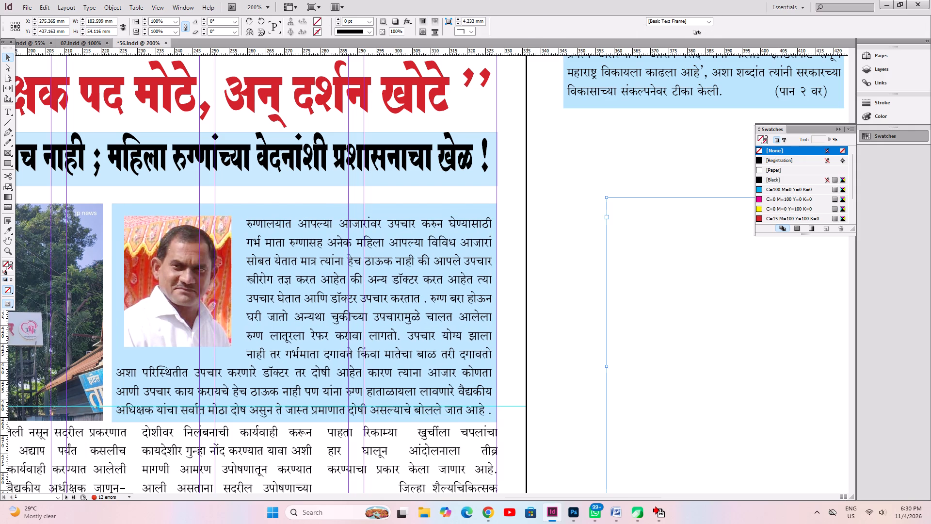
click(542, 238)
drag(539, 235, 128, 374)
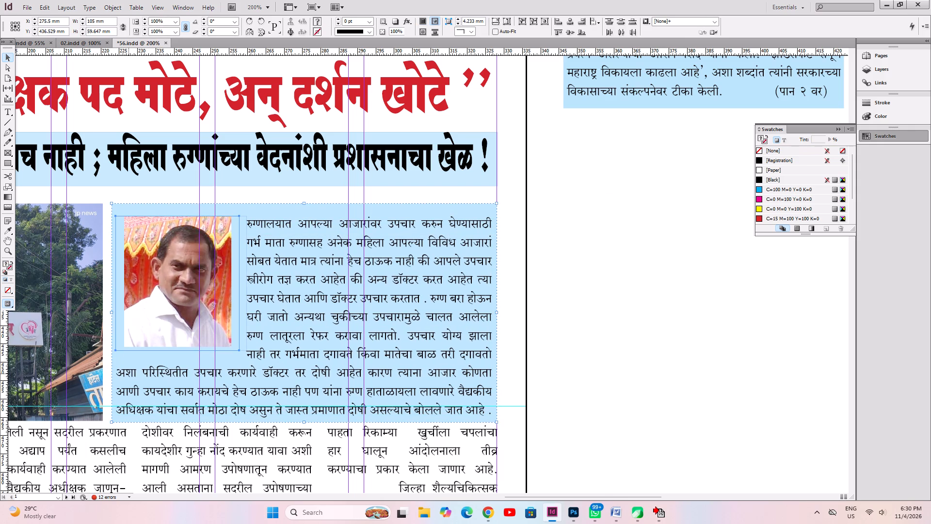
key(ctrl+s)
Move the hospital photo and the blue box with its contents up about 3 mm toward the subheadline.
key(ctrl+1)
key(ctrl+2)
key(ctrl+1)
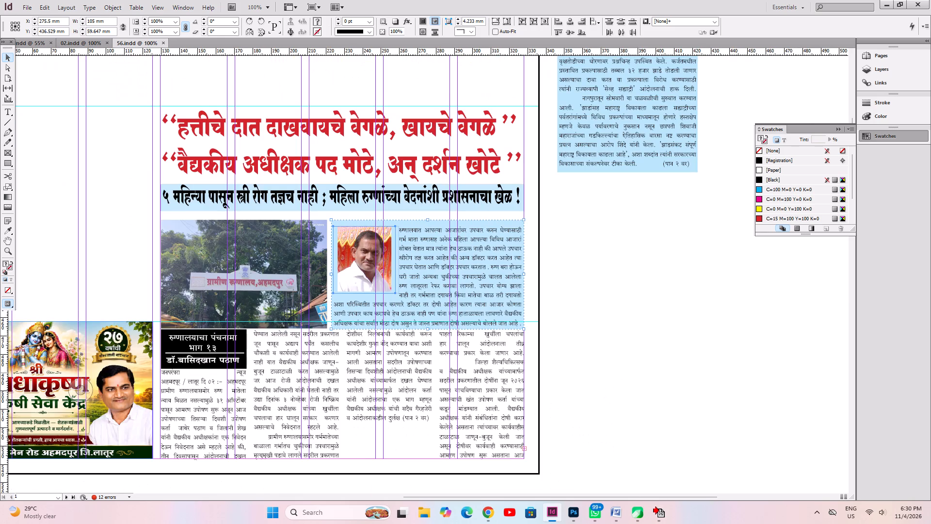
click(557, 249)
drag(557, 249, 211, 268)
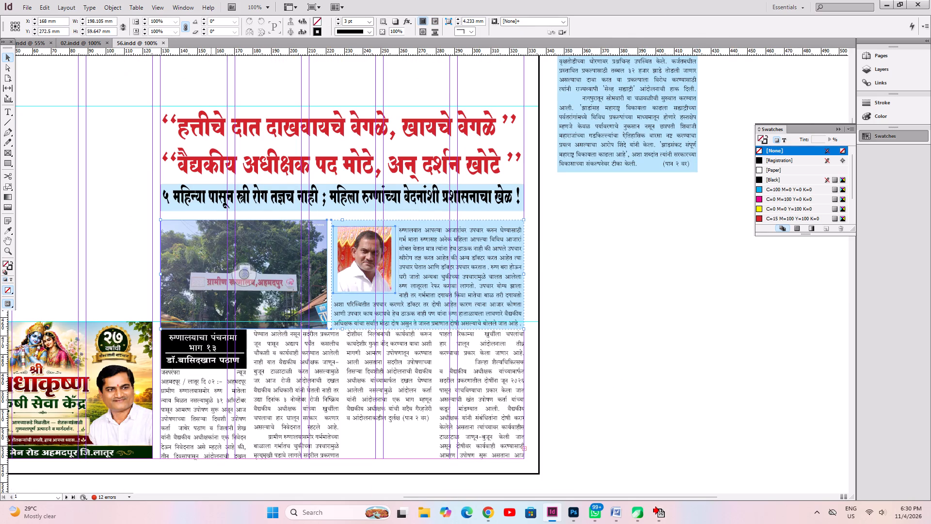
key(shift+Up)
key(Down)
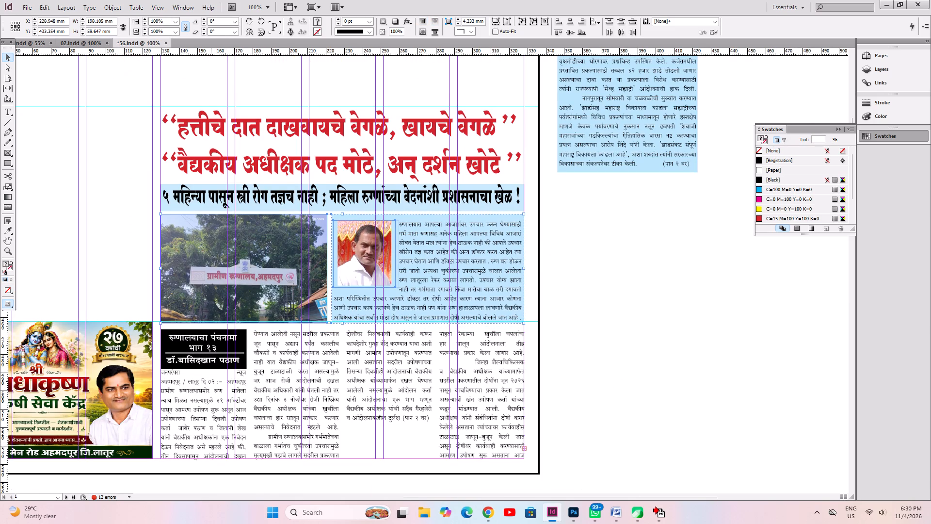
Move the four-column story text and its black byline box up about 1.8 mm toward the photo, and save the document.
click(551, 397)
drag(571, 377, 138, 393)
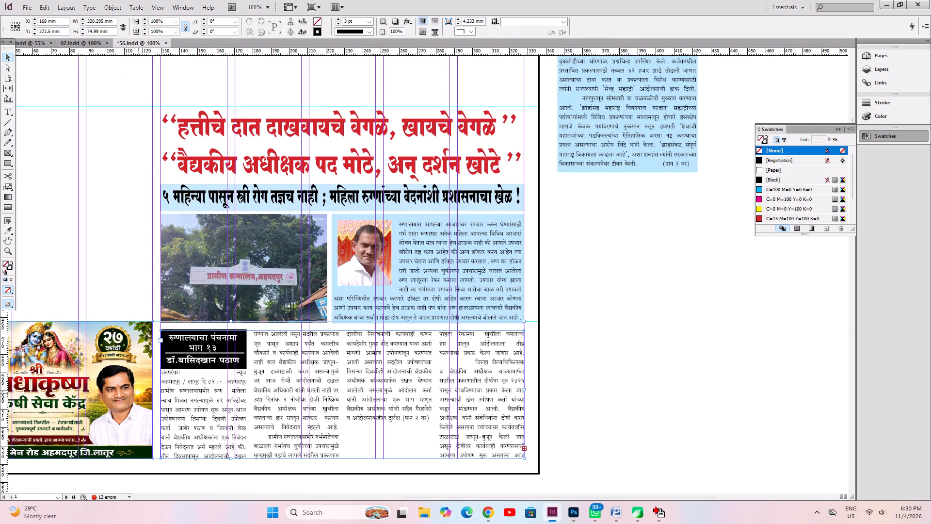
click(244, 465)
drag(566, 447, 200, 342)
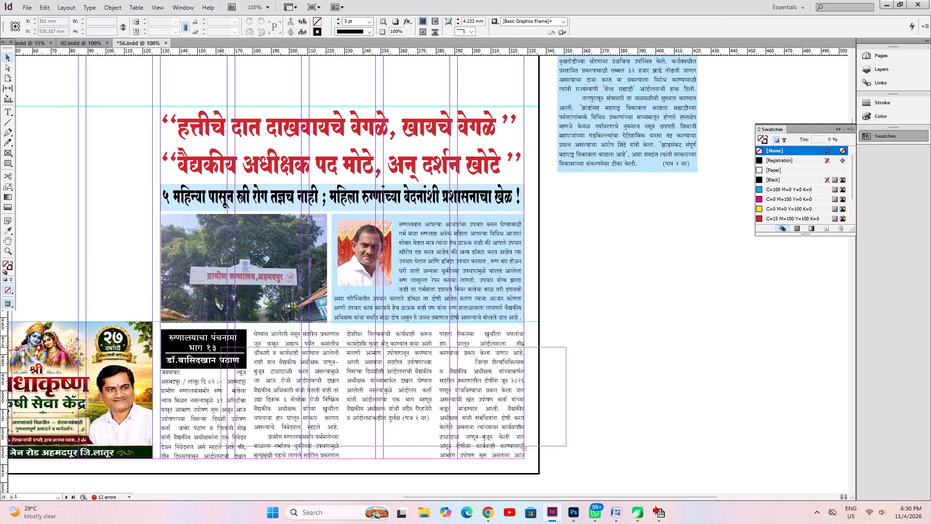
drag(200, 342, 189, 339)
key(Up)
key(Up)
key(Up)
key(Up)
key(Up)
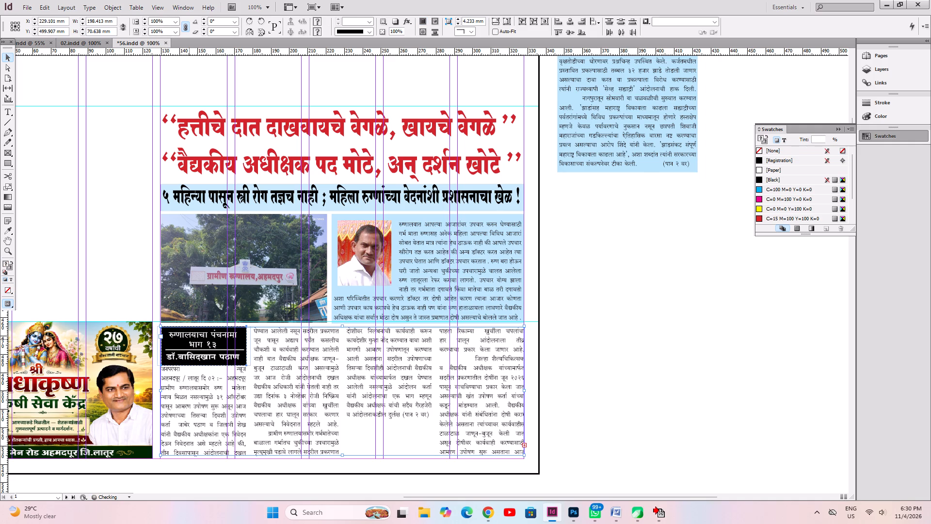
key(ctrl+s)
key(ctrl+0)
key(ctrl+s)
Select the new hospital story's body paragraphs in the text frame on the pasteboard, working back from the end of the last paragraph.
click(189, 333)
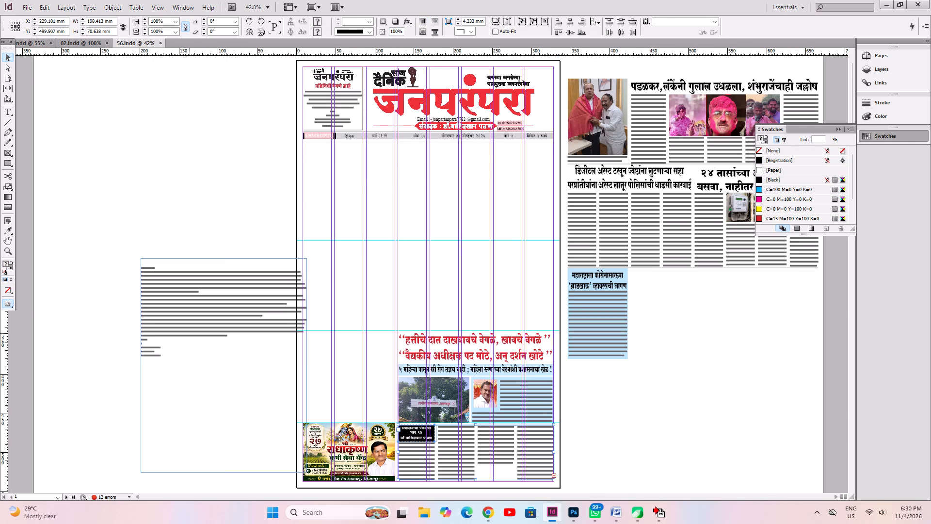
key(ctrl+1)
scroll(231, 300, up, 2)
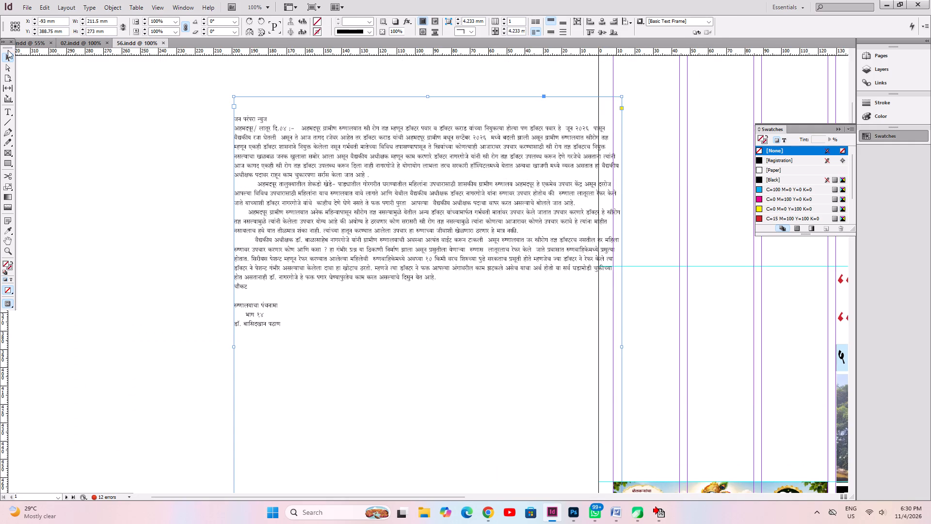
click(5, 112)
drag(466, 280, 210, 165)
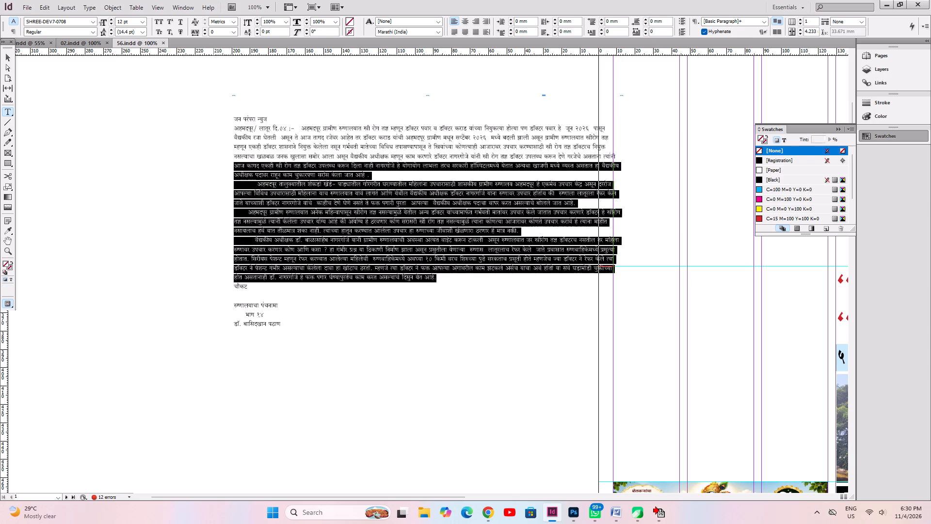
Cut the new hospital story's body text from the pasteboard frame and paste it over all the text in the four-column story frame.
drag(210, 165, 191, 117)
key(ctrl+x)
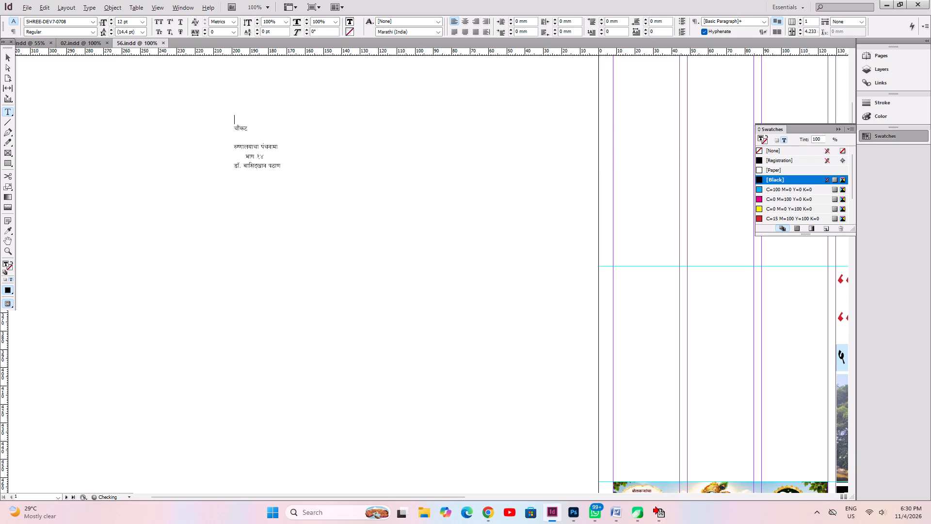
alt+drag(484, 222, 35, 0)
alt+drag(385, 318, 167, 261)
click(300, 280)
key(ctrl+a)
key(ctrl+v)
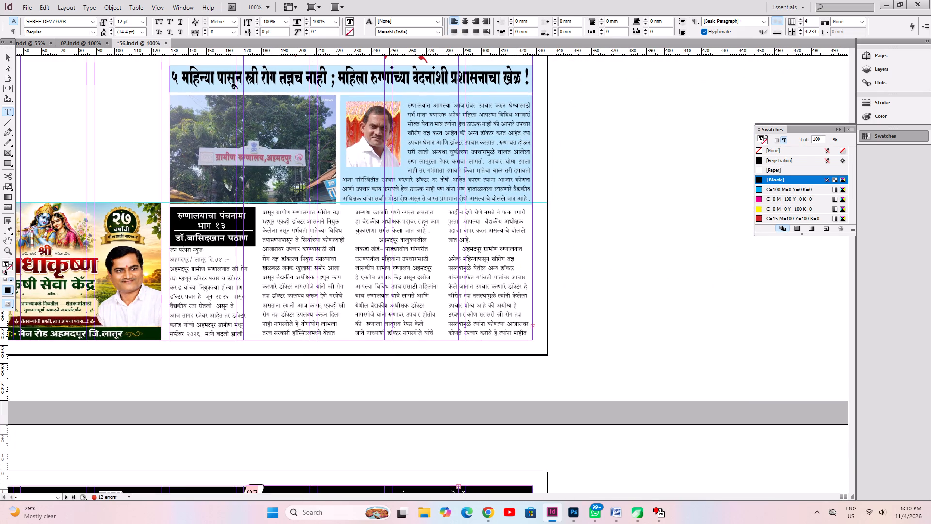
Justify the whole pasted four-column story, try fitting its frame to the content and undo that fit, and save the document.
key(ctrl+a)
key(ctrl+shift+j)
key(ctrl+alt+c)
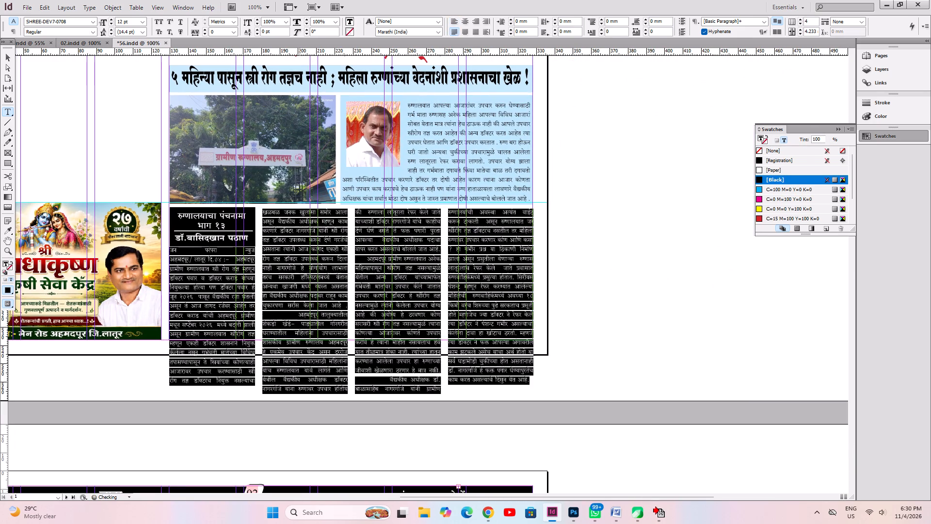
key(ctrl+z)
key(ctrl+s)
click(310, 295)
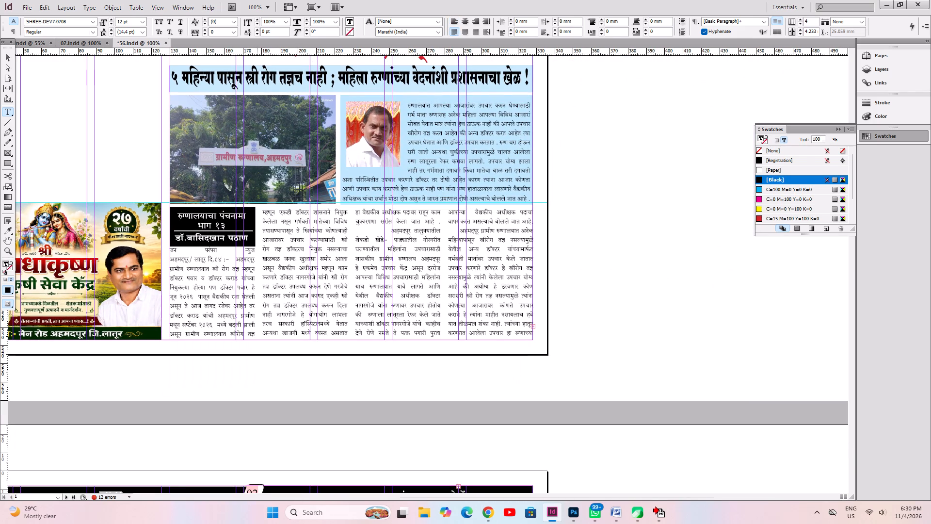
Check the part number in the pasteboard notes, change the black byline box's part number to १४, and save the document.
click(223, 229)
alt+drag(179, 260, 557, 454)
alt+drag(174, 214, 426, 445)
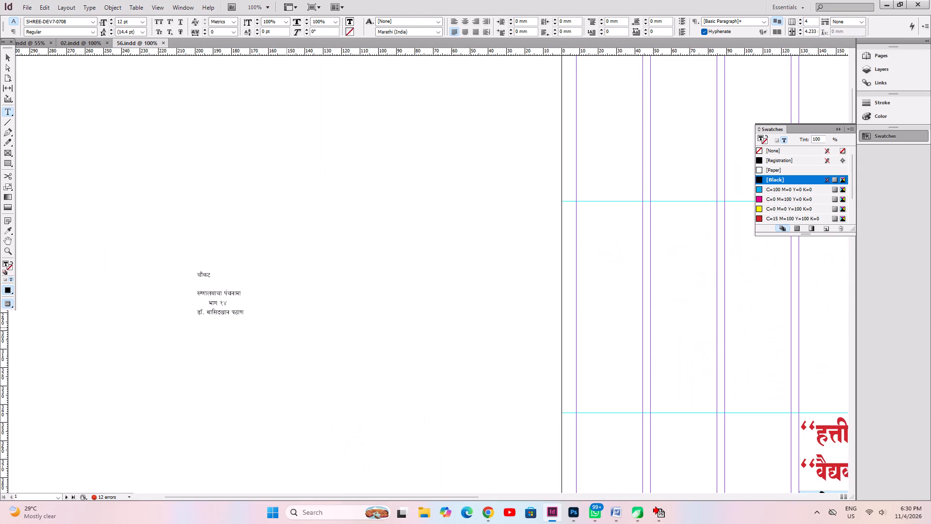
alt+drag(414, 305, 0, 159)
alt+drag(484, 378, 302, 257)
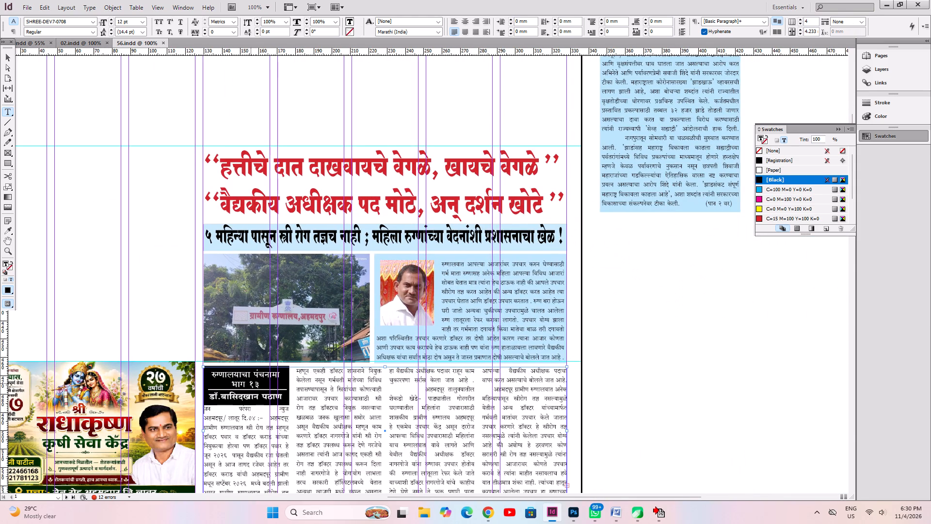
ctrl+click(250, 384)
drag(253, 384, 257, 384)
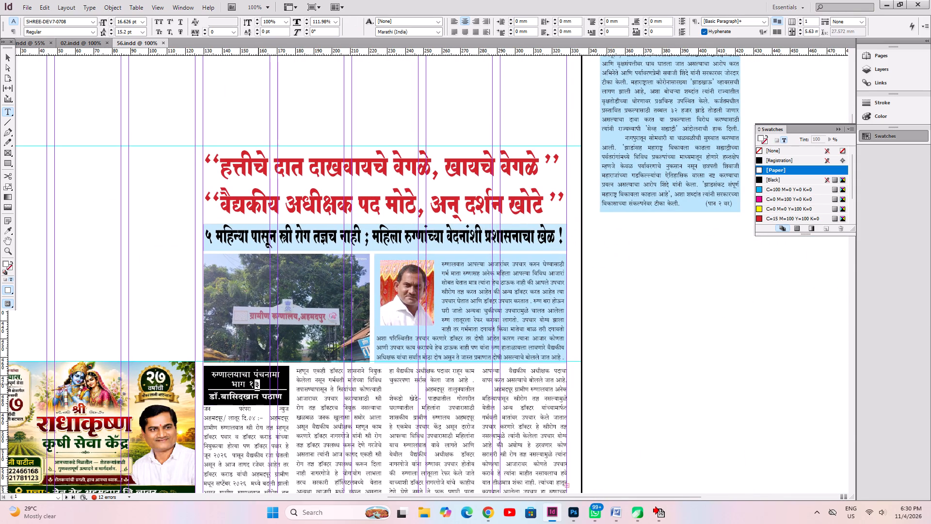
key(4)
key(ctrl+s)
key(ctrl+0)
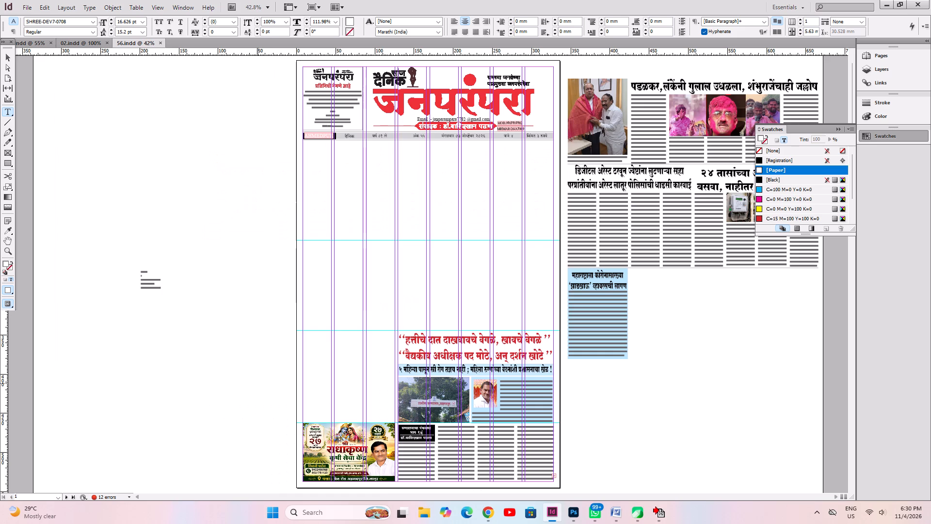
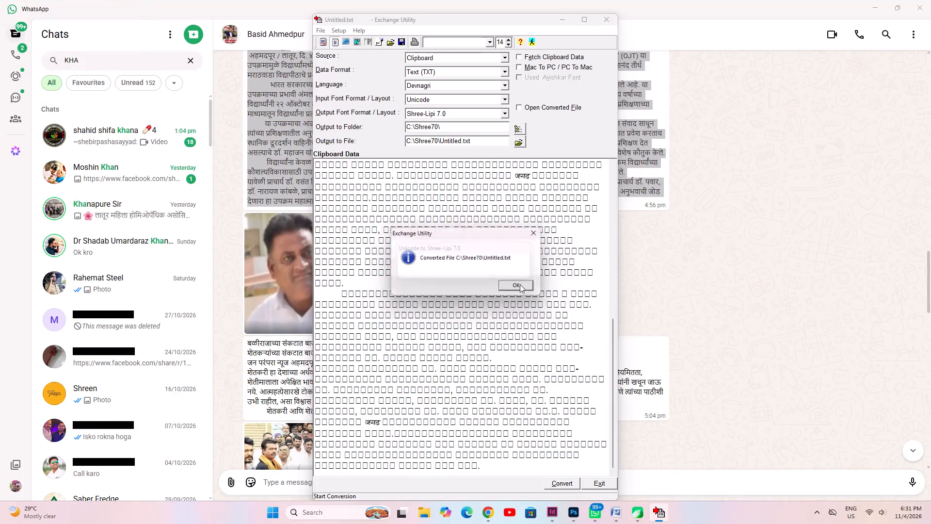
Close out the Unicode to Shree-Lipi 7.0 text conversion and switch to the issue 56 layout in InDesign.
click(522, 283)
click(551, 511)
Move the Latur Ujani water story with its headline, photo and text from the pasteboard into page 04's first four columns, directly below the header.
scroll(431, 312, down, 7)
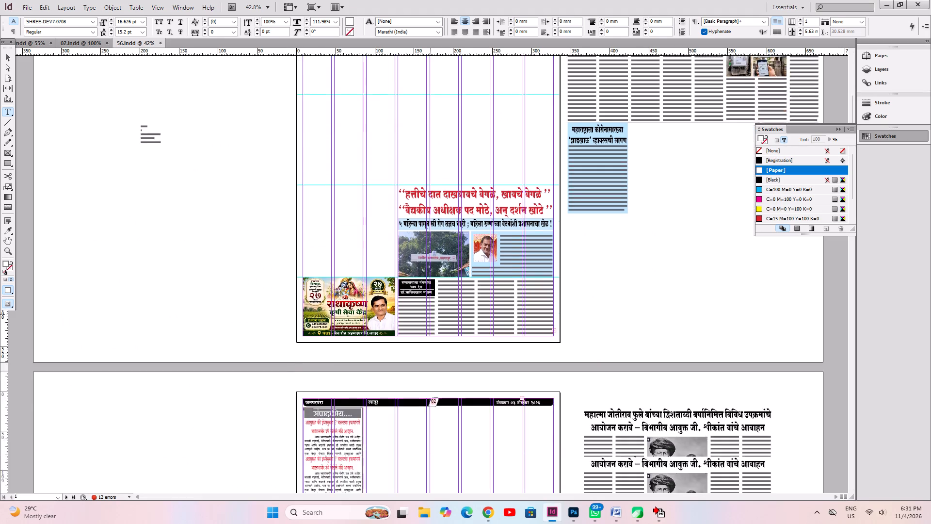
scroll(430, 314, down, 20)
scroll(430, 314, down, 20)
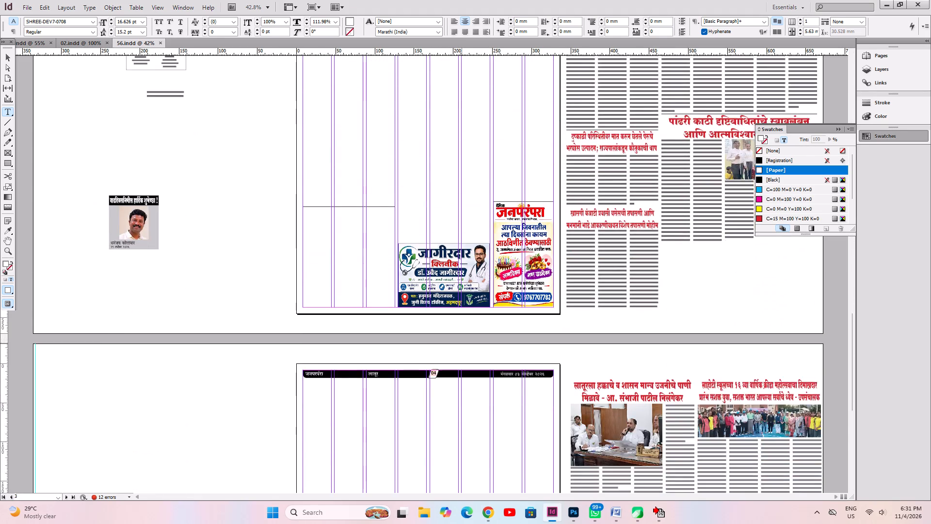
scroll(462, 343, down, 11)
scroll(576, 199, down, 2)
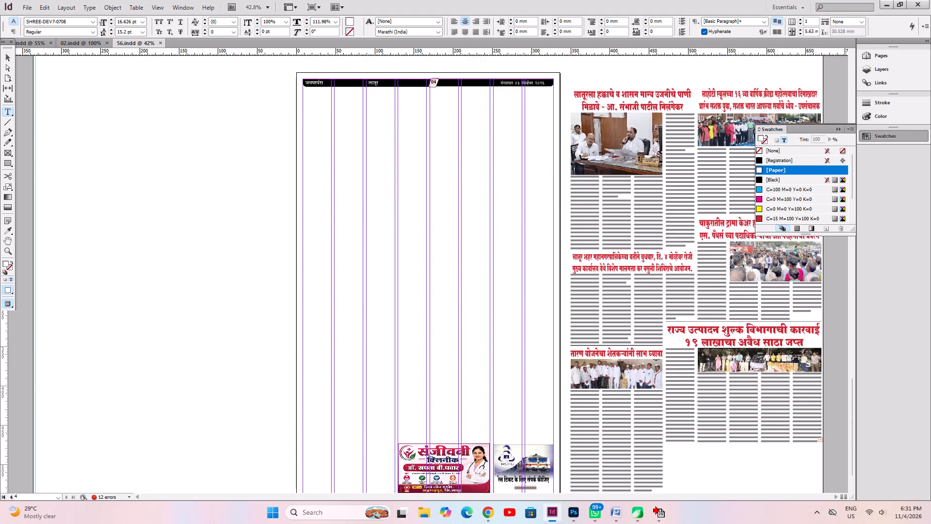
scroll(565, 262, up, 3)
click(4, 58)
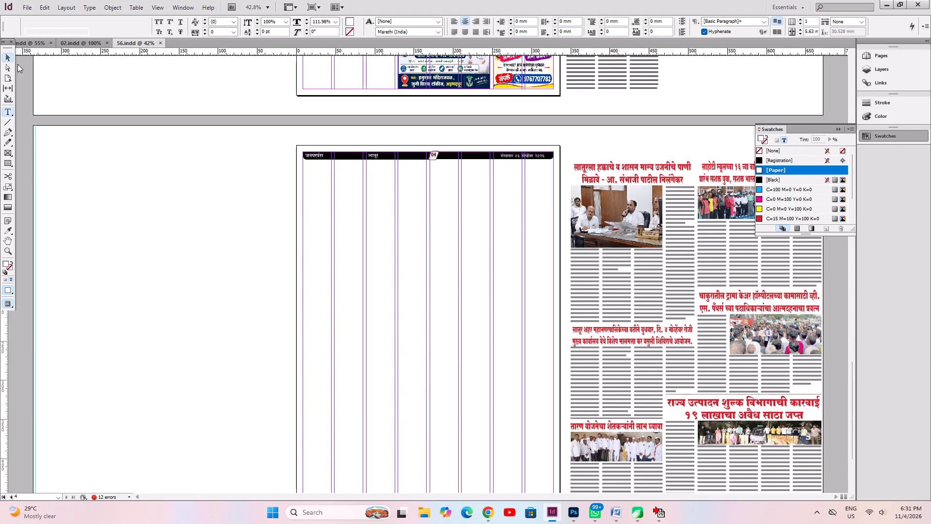
drag(611, 141, 658, 278)
shift+drag(640, 288, 364, 307)
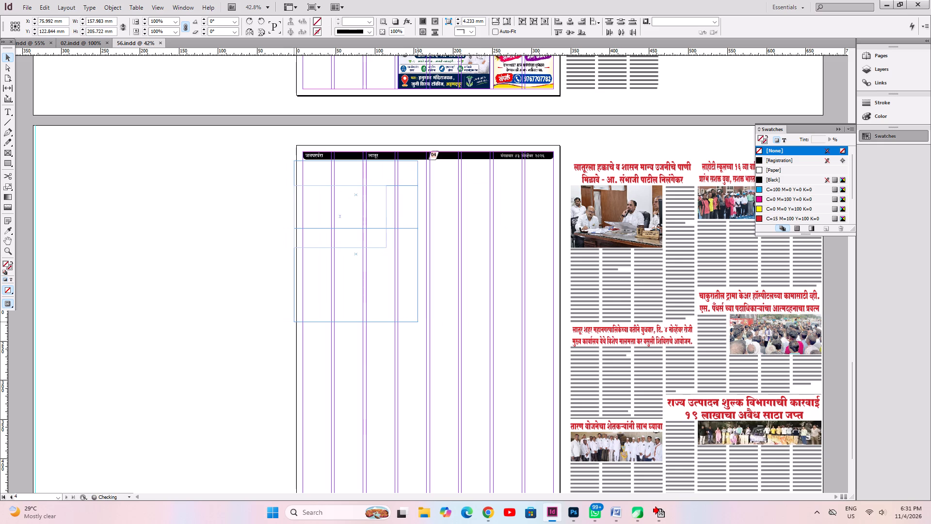
shift+drag(364, 307, 372, 311)
click(202, 278)
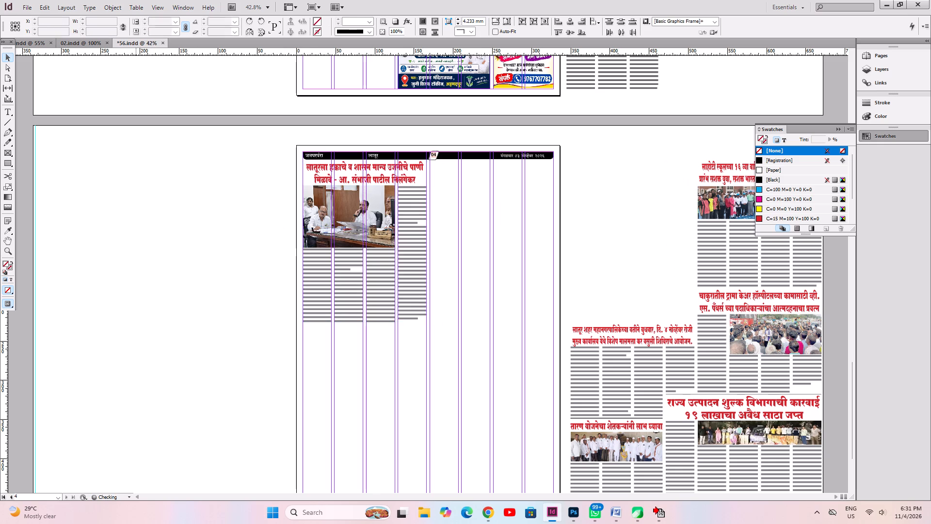
Create a tall text frame on the empty pasteboard beside page 04 and paste the converted college training article into it.
click(4, 108)
drag(134, 162, 238, 347)
key(ctrl+v)
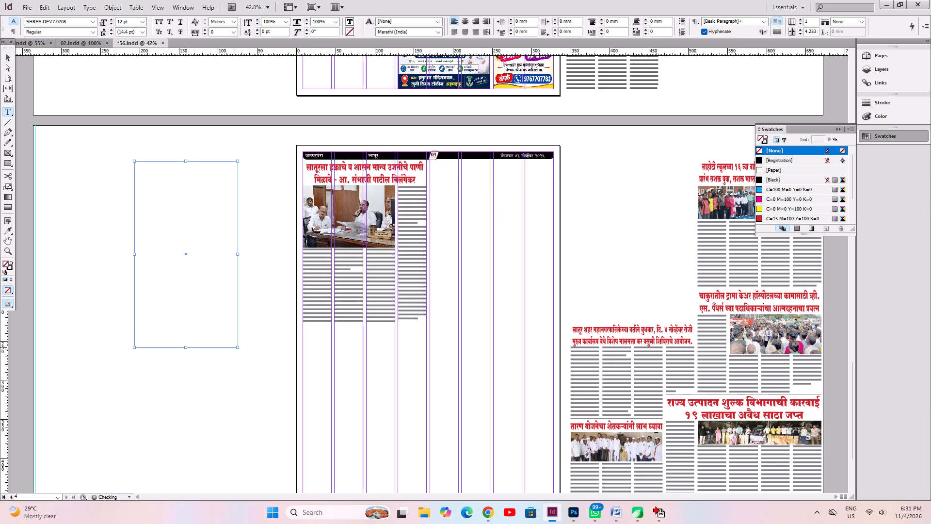
Select the headline line at the start of the pasted article, working at 100% view.
key(ctrl+1)
alt+drag(352, 227, 317, 457)
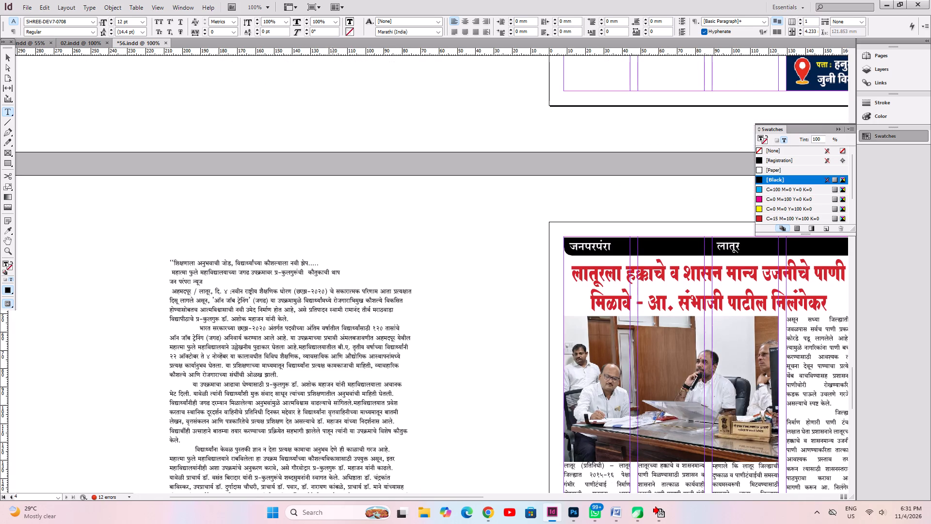
drag(339, 261, 314, 236)
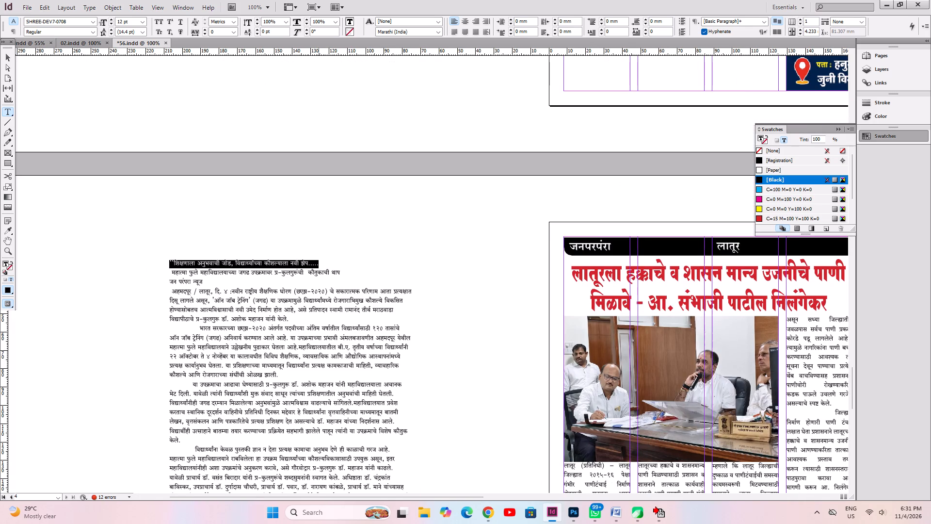
Delete the selected first headline line from the story text on the pasteboard.
key(BackSpace)
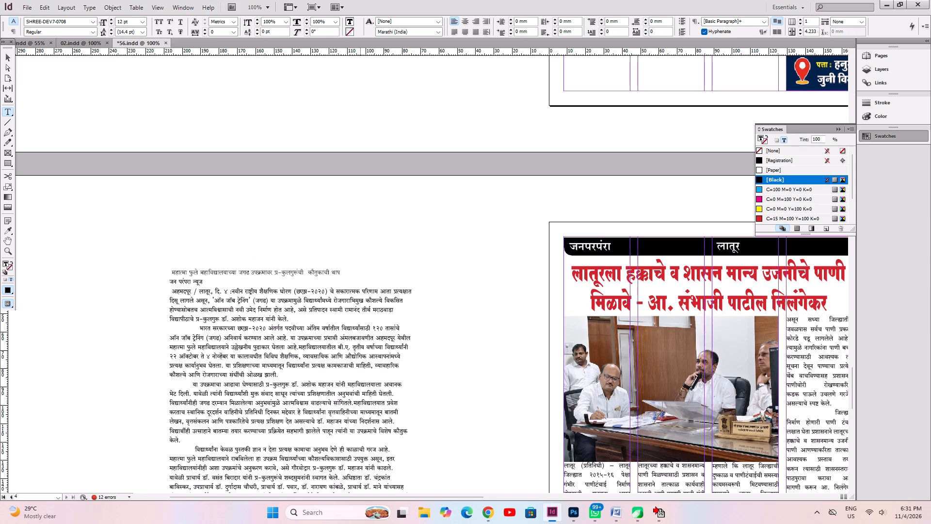
Cut the "महात्मा फुले महाविद्यालयाच्या" line from the pasteboard story, paste it without formatting over page 04's old headline, and fit the frame.
drag(360, 274, 142, 262)
click(158, 268)
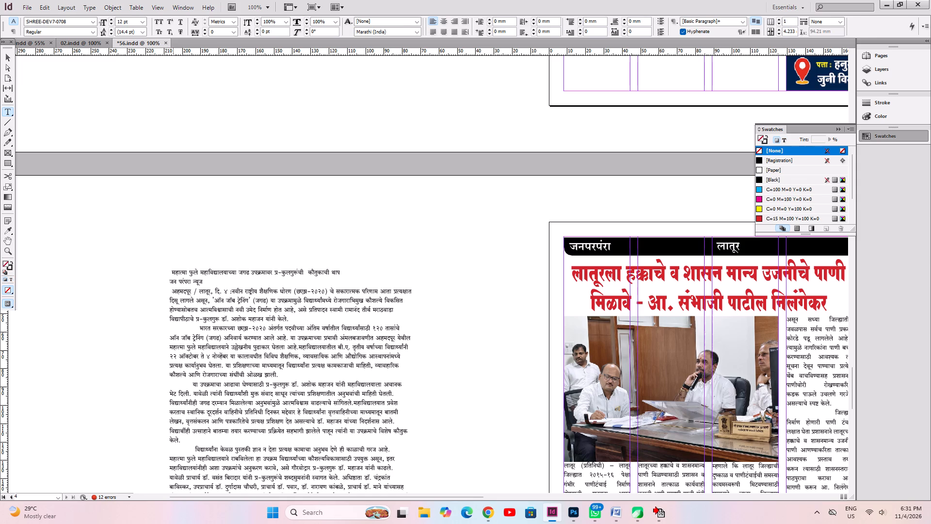
drag(174, 272, 157, 261)
click(287, 274)
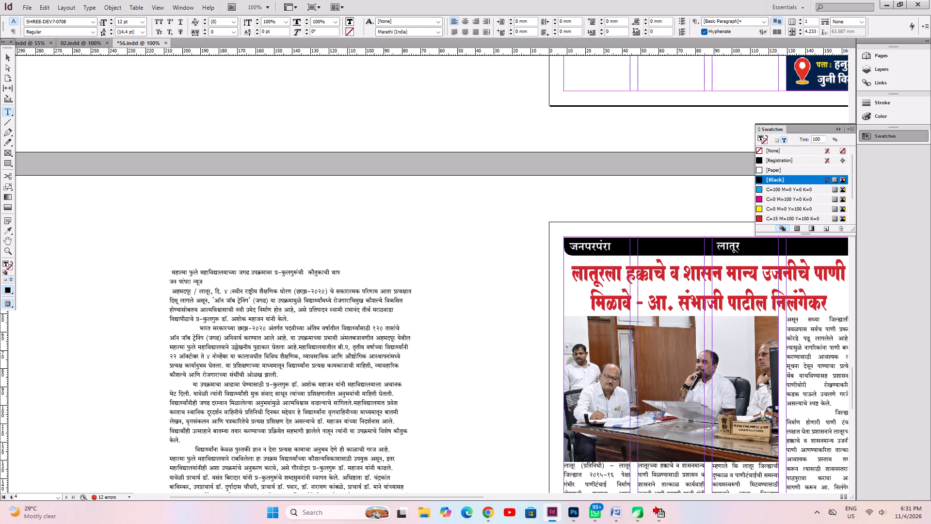
drag(351, 273, 183, 265)
key(ctrl+x)
click(649, 284)
key(ctrl+a)
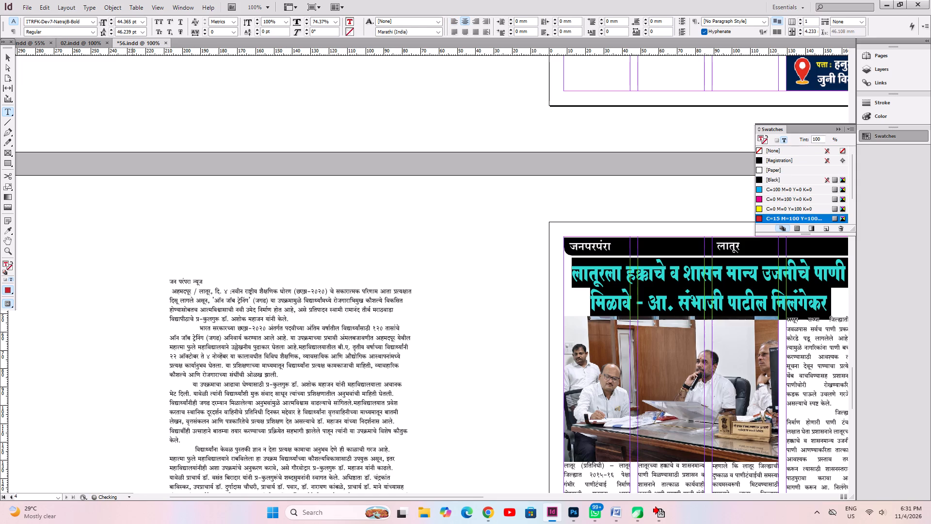
click(45, 6)
click(72, 75)
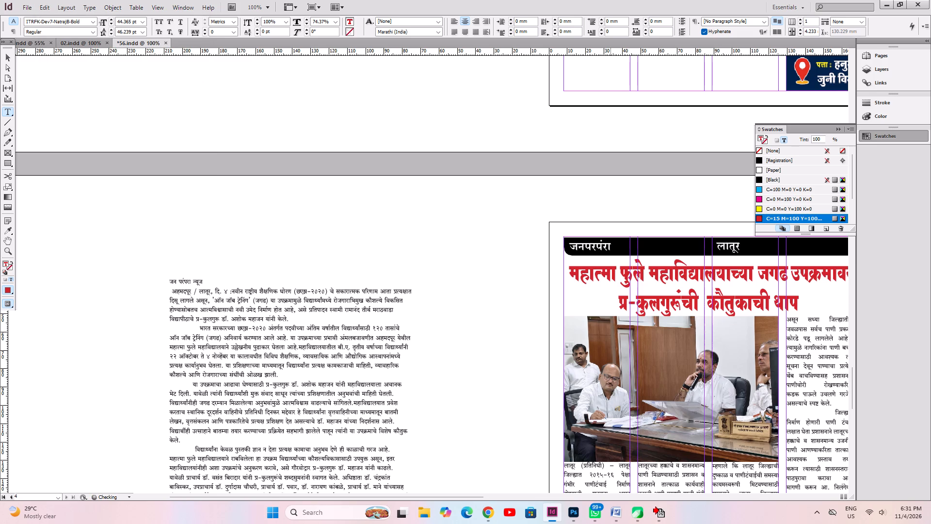
key(ctrl+alt+c)
Set "जगढ" in the page 04 headline in Tahoma at 32.365 pt so it reads OJT.
alt+drag(658, 291, 437, 291)
click(545, 269)
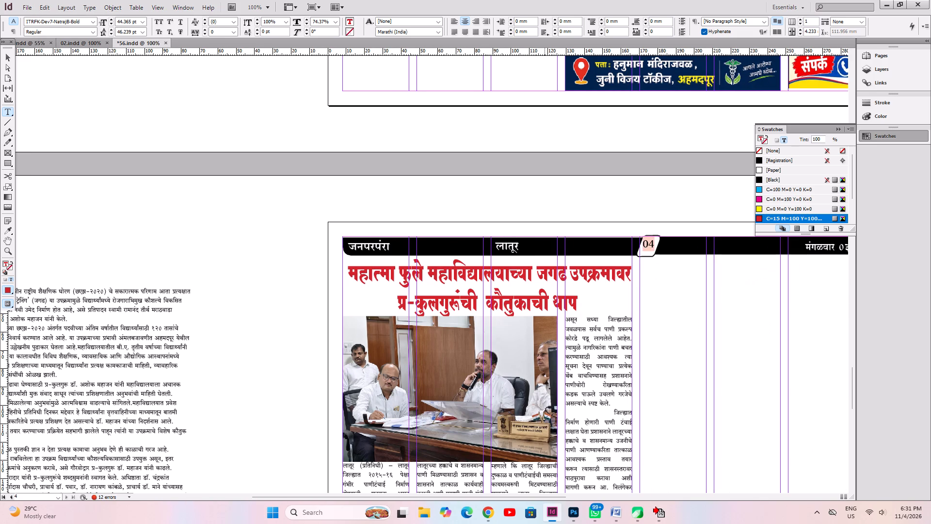
key(Left)
key(Left)
key(Right)
key(shift+Right)
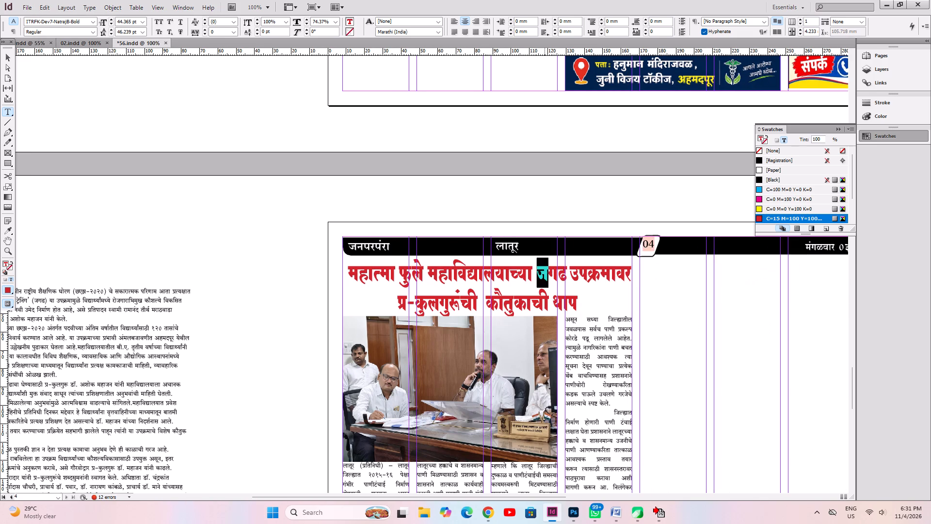
key(shift+Right)
key(shift+Right)
key(ctrl+t)
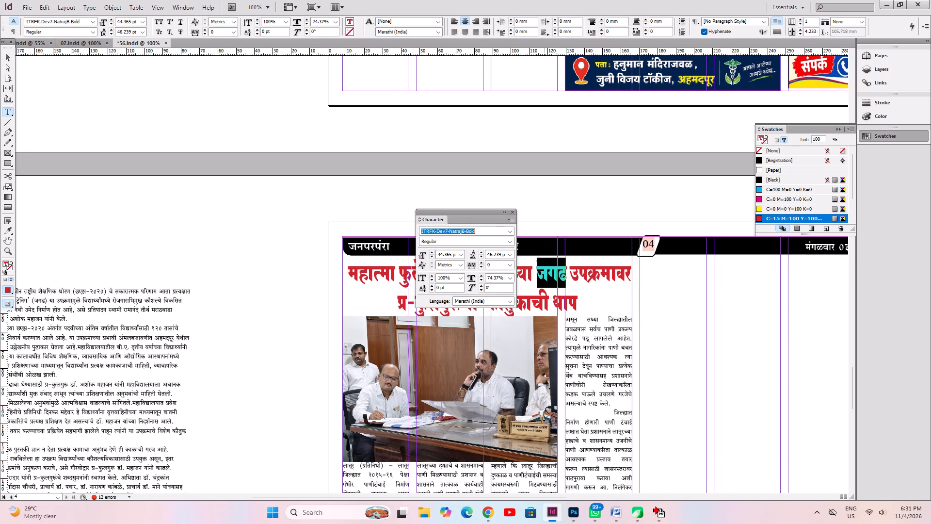
key(t)
key(Return)
key(ctrl+t)
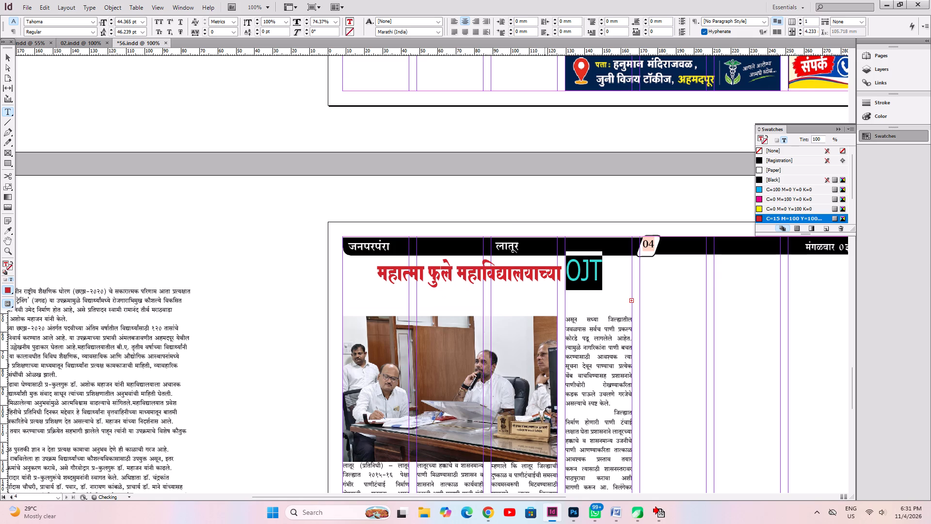
key(ctrl+shift+comma)
key(ctrl+shift+comma)
key(ctrl+shift+comma)
key(ctrl+shift+comma)
key(ctrl+shift+comma)
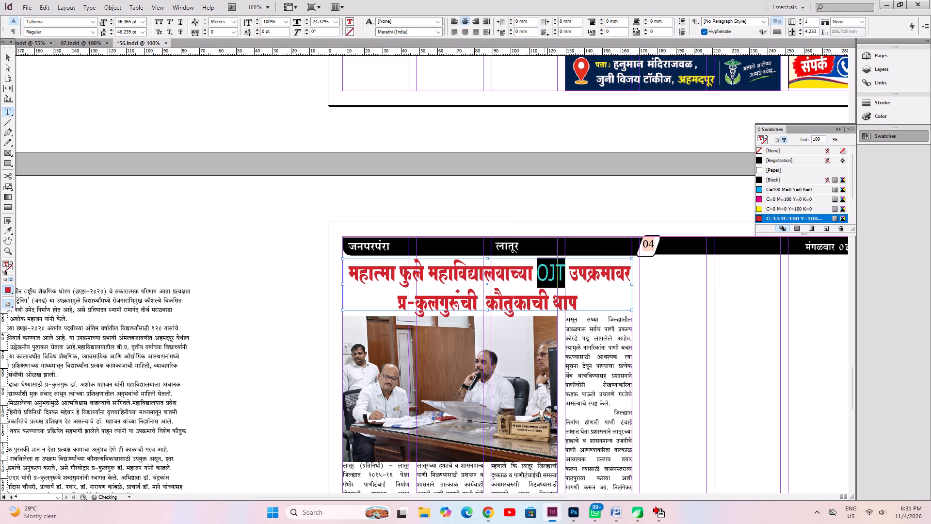
key(ctrl+shift+comma)
Break the headline after OJT, enlarge the whole headline by six size increments, fit its frame, and save the document.
key(Right)
key(Right)
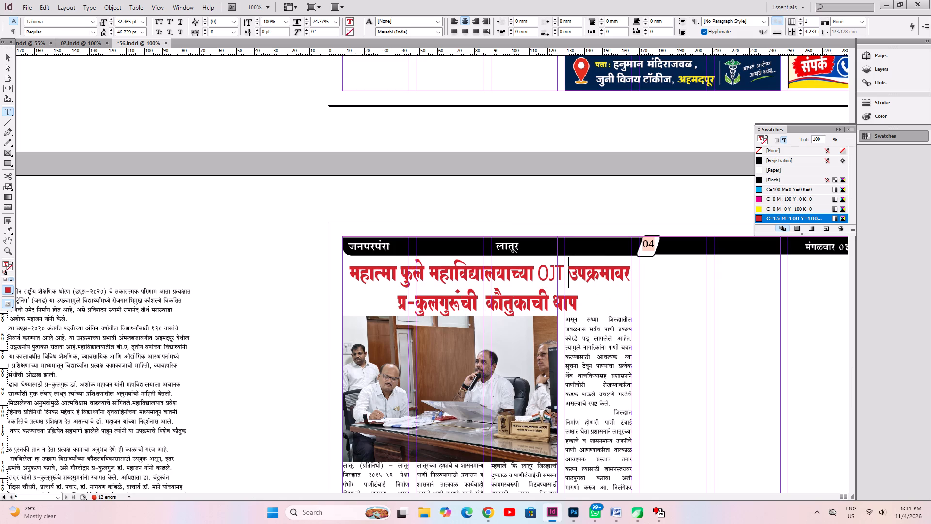
key(Return)
key(ctrl+a)
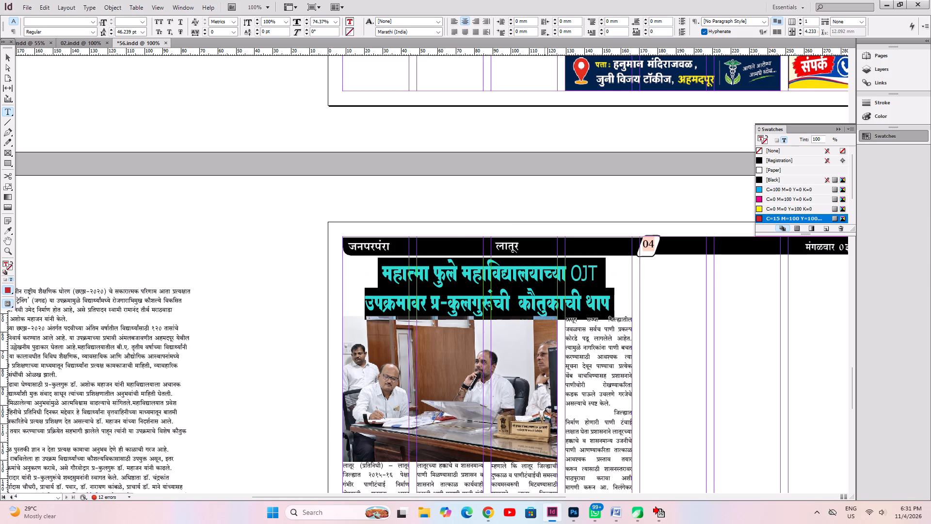
key(ctrl+shift+period)
key(ctrl+shift+period)
key(ctrl+shift+period)
key(ctrl+shift+period)
key(ctrl+shift+period)
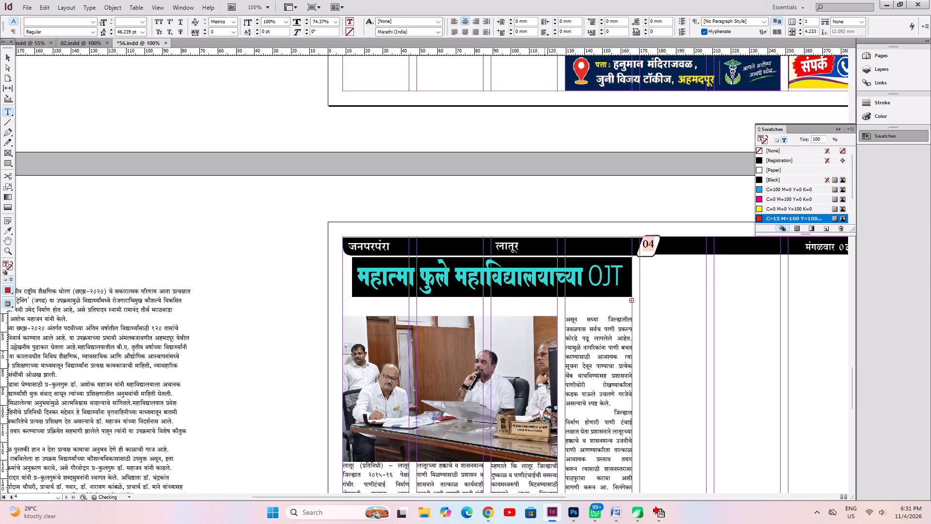
key(ctrl+shift+period)
key(ctrl+shift+period)
key(ctrl+shift+comma)
key(ctrl+alt+c)
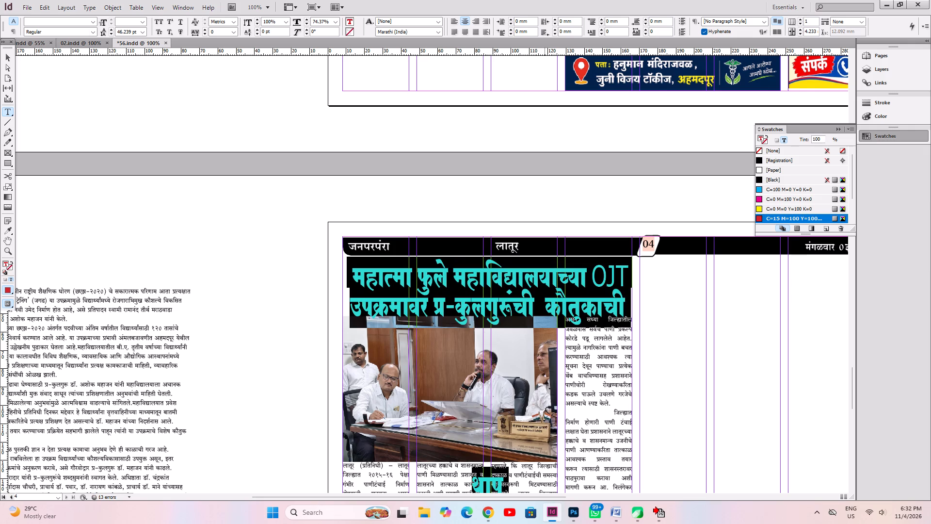
key(ctrl+s)
Delete the old meeting photo below the page 04 headline.
click(6, 61)
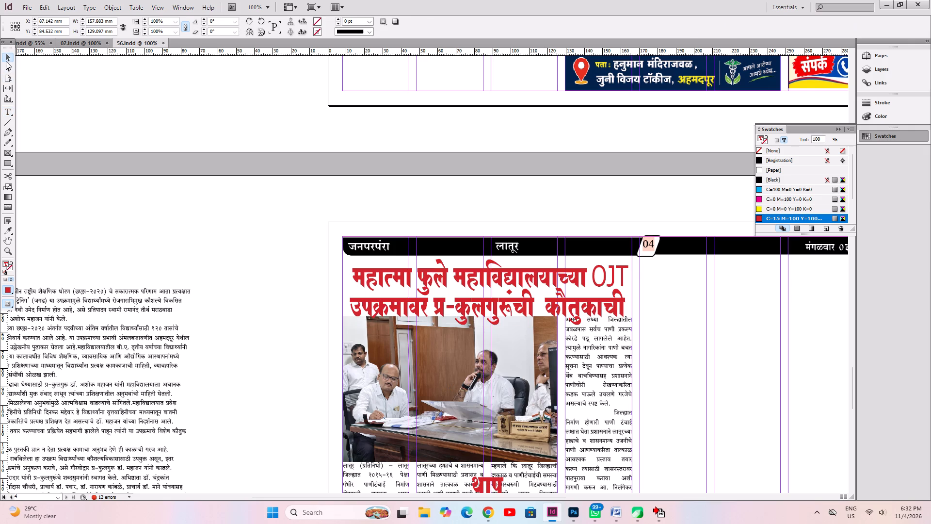
ctrl+click(503, 427)
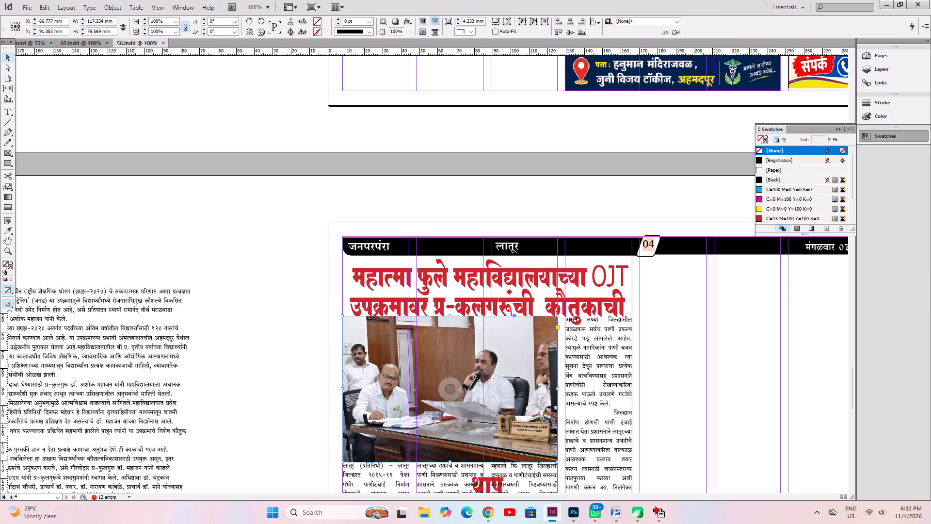
key(Delete)
Reduce the headline by two size increments so it fits on two lines, and fit its frame to the text.
click(487, 305)
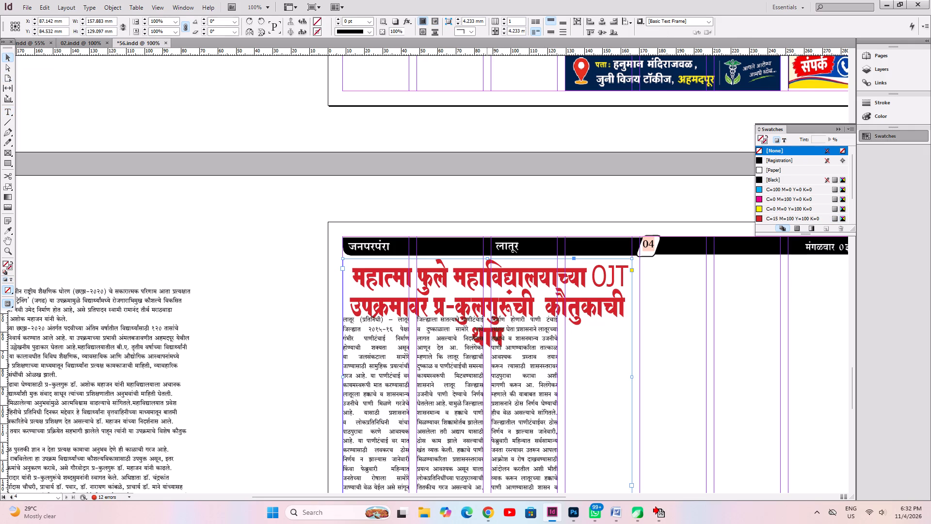
key(ctrl+shift+comma)
key(ctrl+shift+comma)
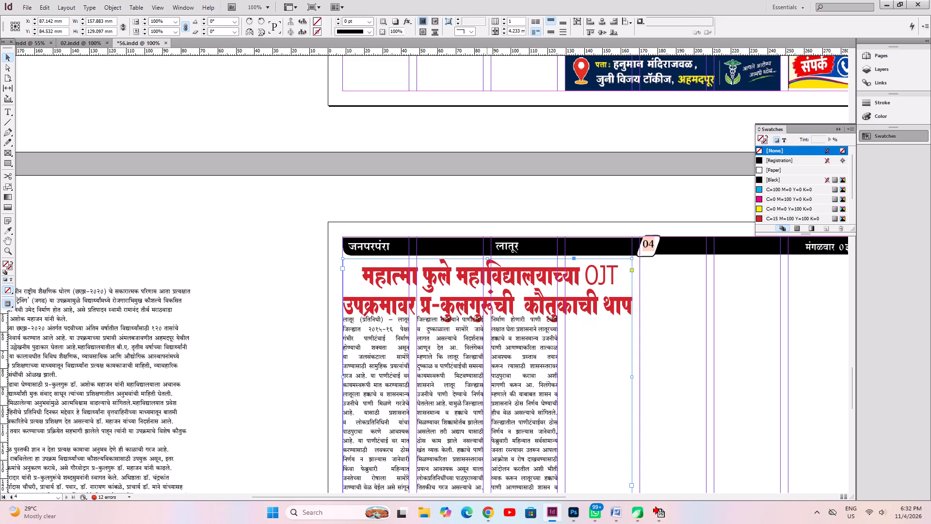
scroll(490, 302, down, 3)
click(431, 356)
shift+drag(446, 318, 446, 355)
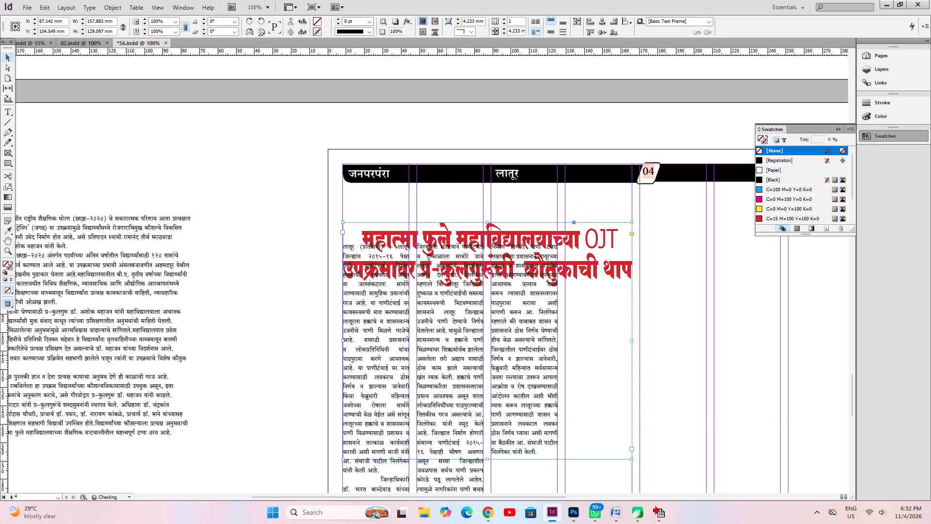
key(ctrl+z)
key(ctrl+alt+c)
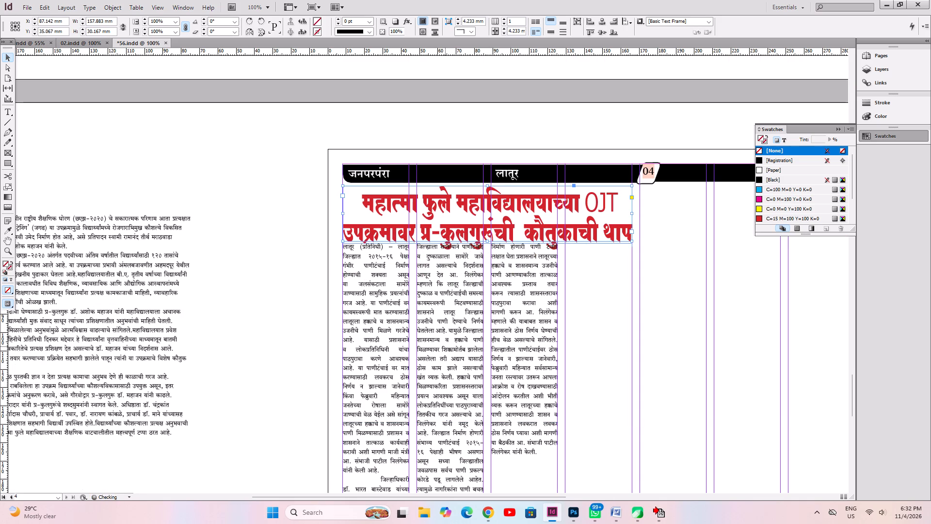
Move the four-column body text frame down about 6 mm to clear the headline.
click(419, 401)
shift+drag(421, 360, 423, 387)
shift+drag(423, 367, 424, 355)
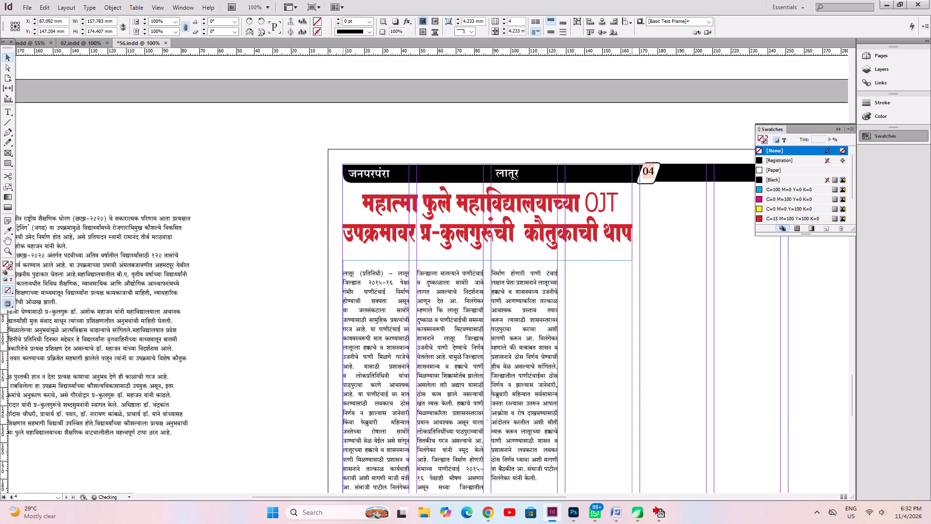
shift+drag(424, 355, 426, 351)
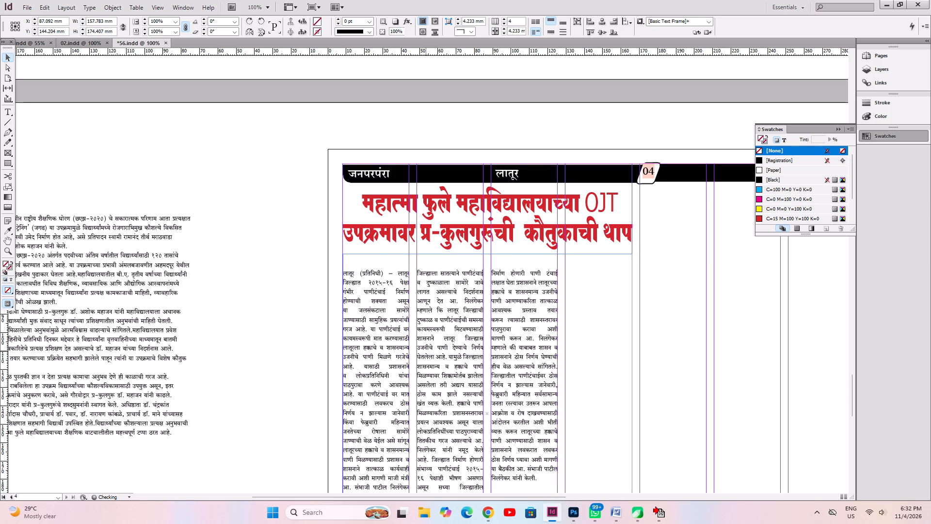
Remove the blank lines above "जन परंपरा न्यूज" at the start of the pasteboard story.
key(space)
drag(317, 429, 582, 429)
click(386, 391)
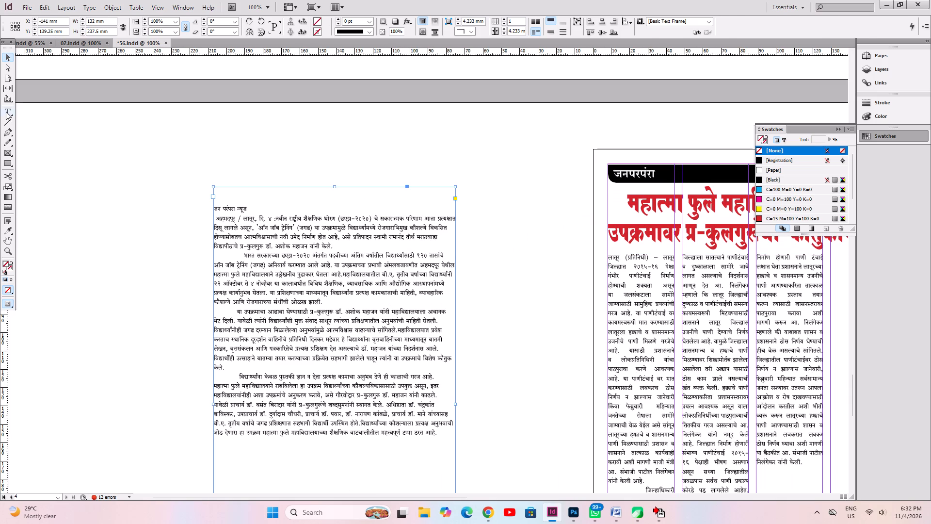
click(6, 112)
click(240, 209)
key(Home)
key(BackSpace)
key(BackSpace)
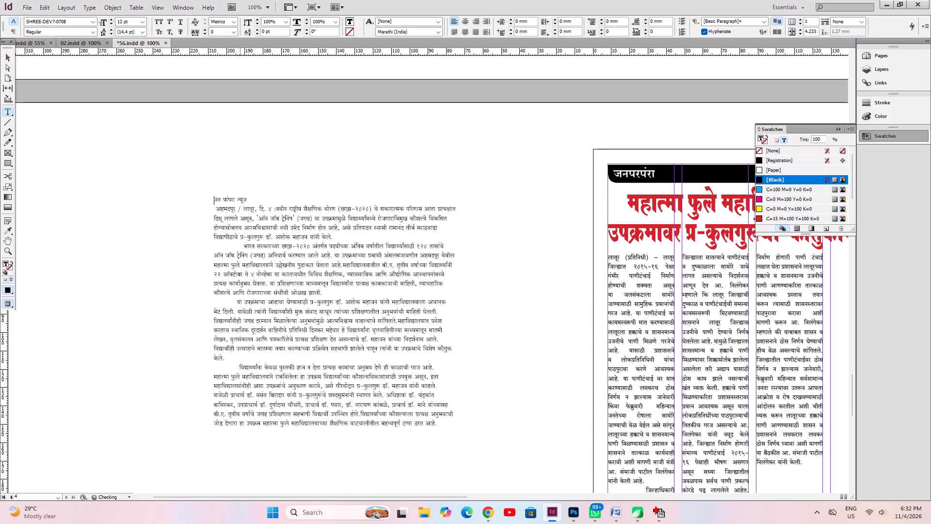
key(BackSpace)
key(BackSpace)
key(BackSpace)
key(BackSpace)
Justify the whole pasteboard story, cut it, paste it over page 04's old four-column body text, and fit the frame.
key(ctrl+a)
key(ctrl+shift+j)
key(ctrl+x)
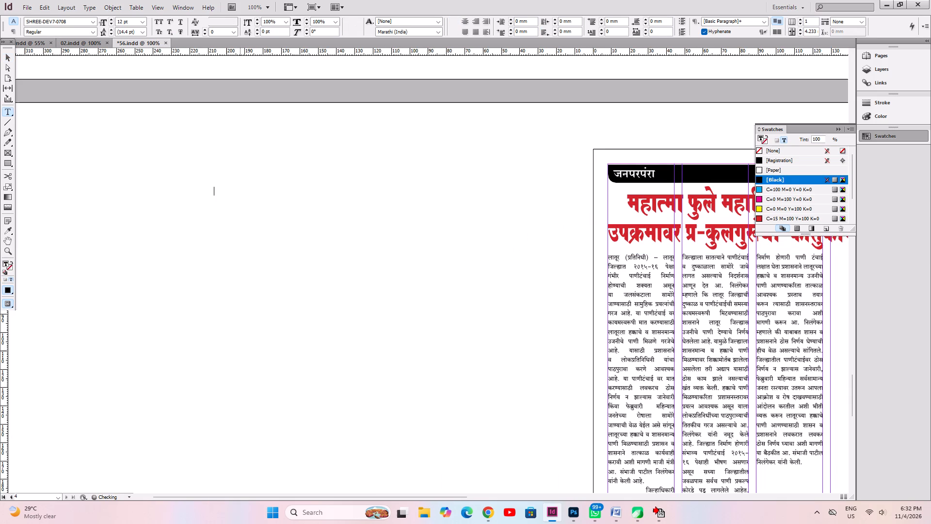
alt+drag(402, 269, 75, 195)
click(322, 254)
key(ctrl+a)
key(ctrl+v)
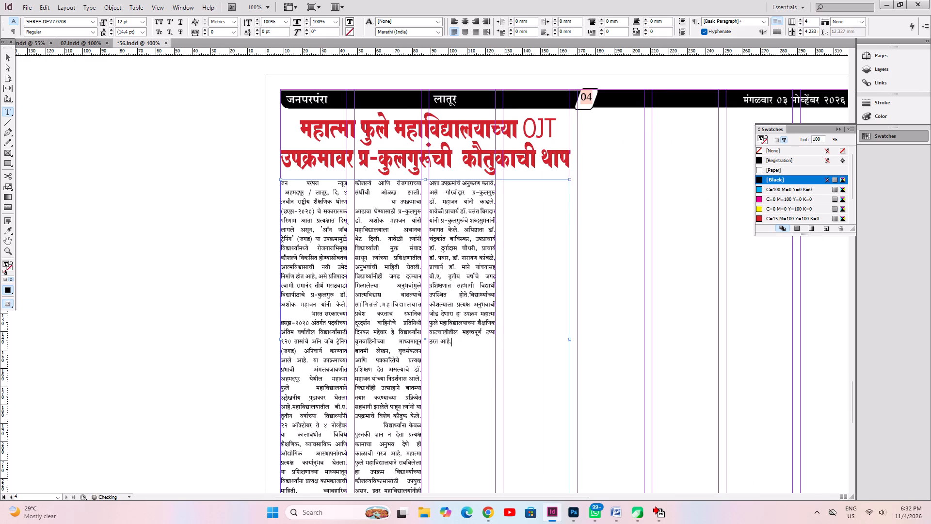
key(ctrl+alt+c)
Set "(छएझ-२०२०)" in the first body paragraph in Tahoma at 8 pt so it reads (NEP-2020).
click(312, 197)
key(ctrl+2)
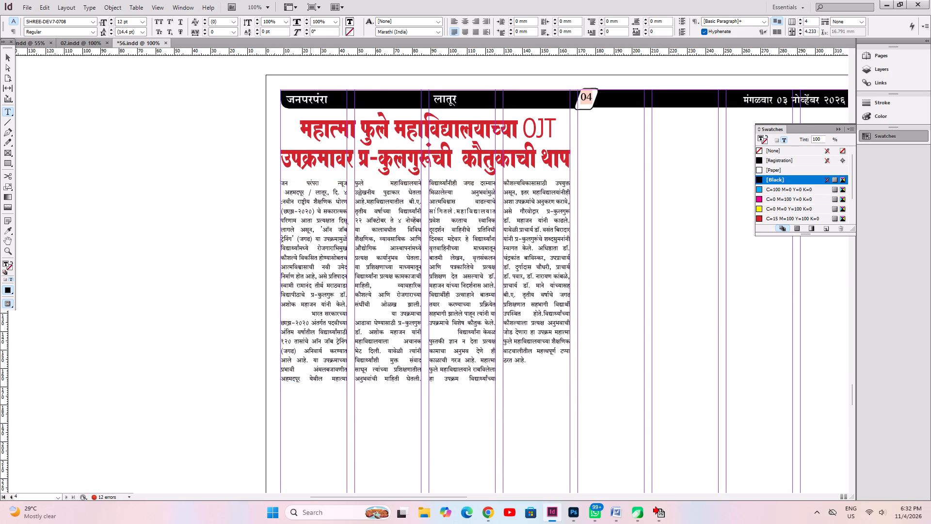
key(ctrl+2)
key(Down)
key(Down)
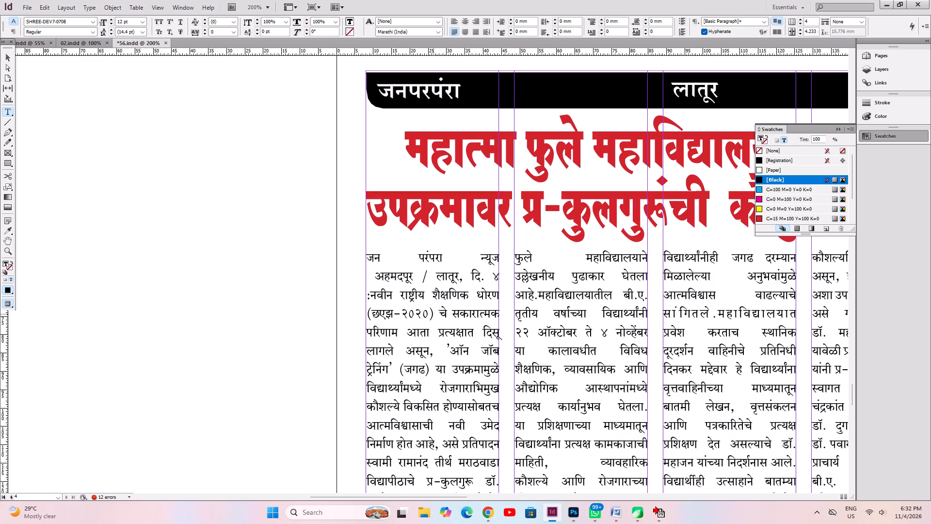
key(Right)
key(shift+Left)
key(shift+Left)
key(shift+Left)
key(shift+Left)
key(shift+Left)
key(shift+Left)
key(shift+Left)
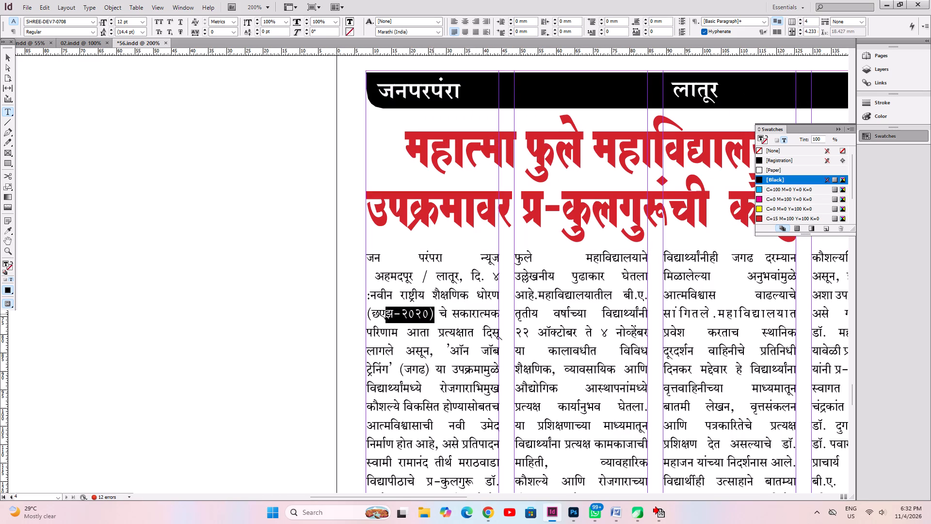
key(shift+Left)
key(shift+Left)
key(shift+Left)
key(ctrl+t)
key(t)
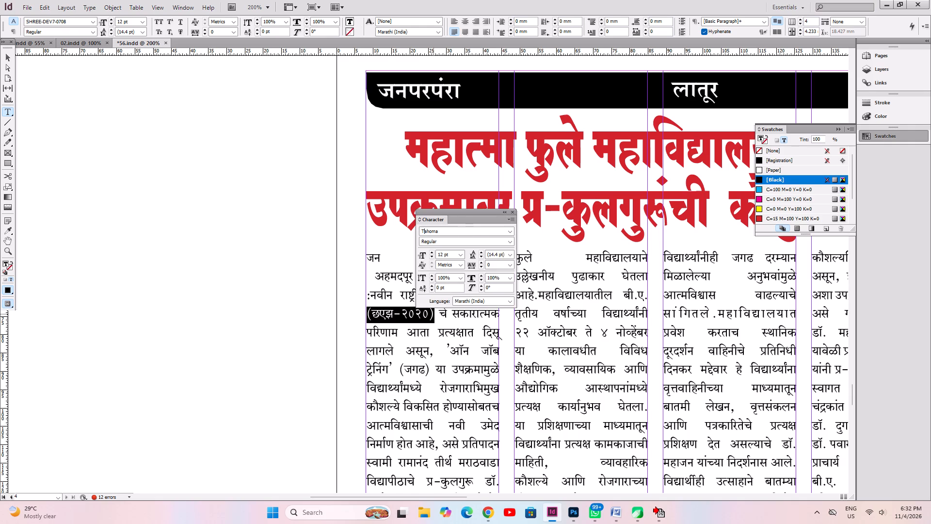
key(Return)
key(ctrl+t)
key(ctrl+shift+comma)
key(ctrl+shift+comma)
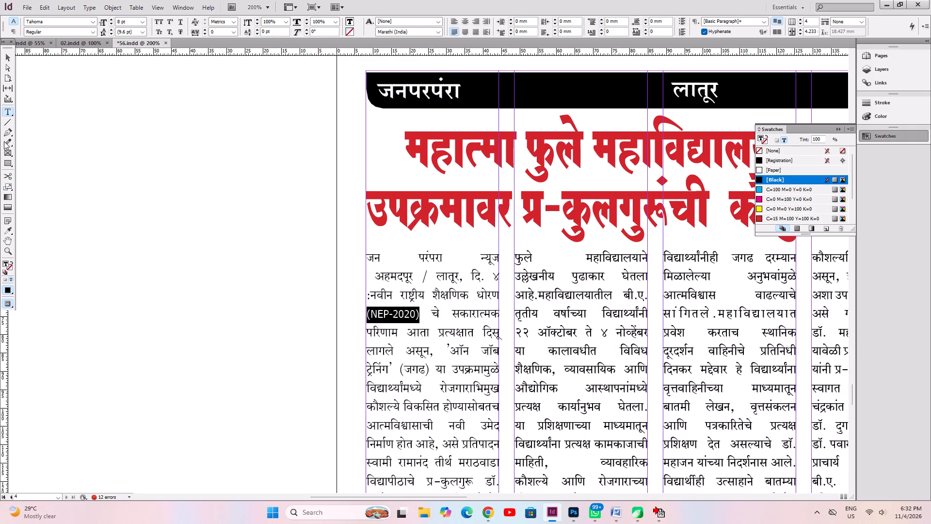
Copy the formatting of (NEP-2020) onto "(जगढ)" in the first paragraph with the Eyedropper so it reads (OJT).
click(4, 231)
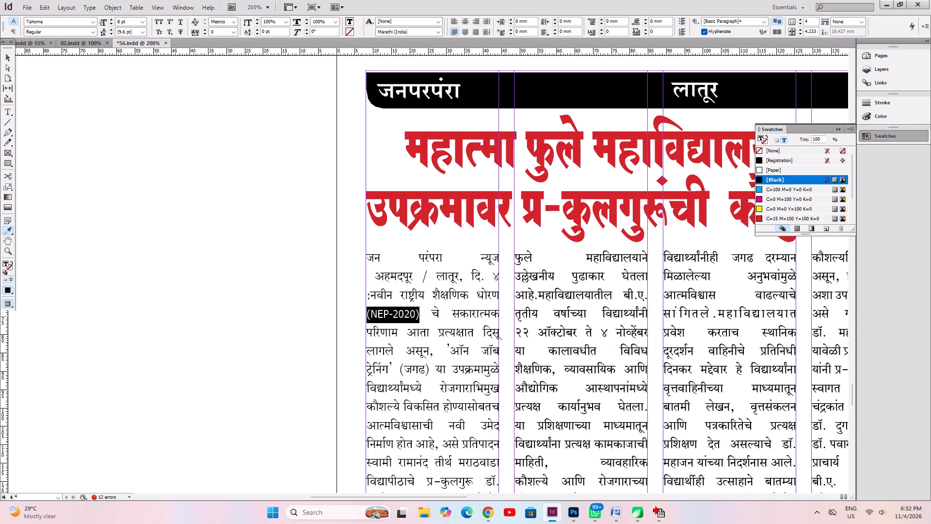
click(387, 316)
drag(398, 370, 434, 373)
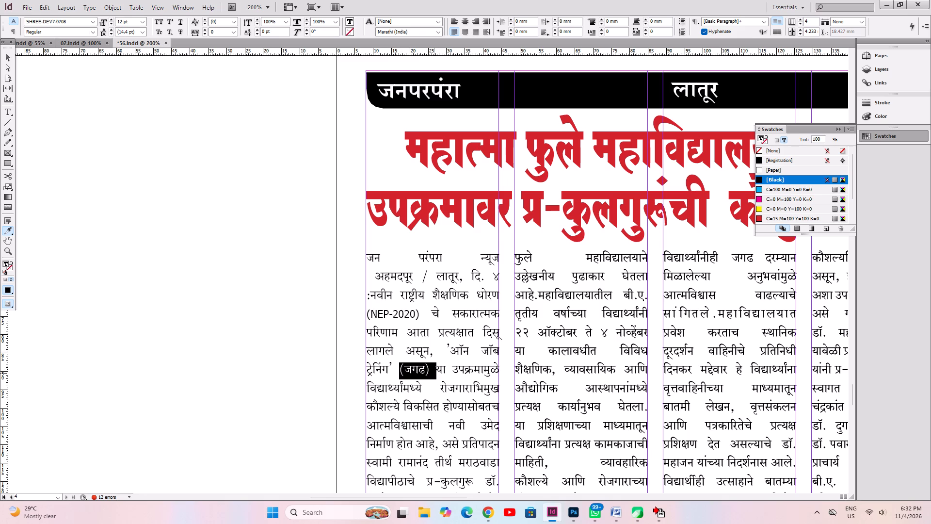
drag(434, 373, 431, 373)
Apply the (NEP-2020) formatting to "छएझ-२०२०" in the second body paragraph with the Eyedropper so it reads NEP-2020.
scroll(431, 371, down, 3)
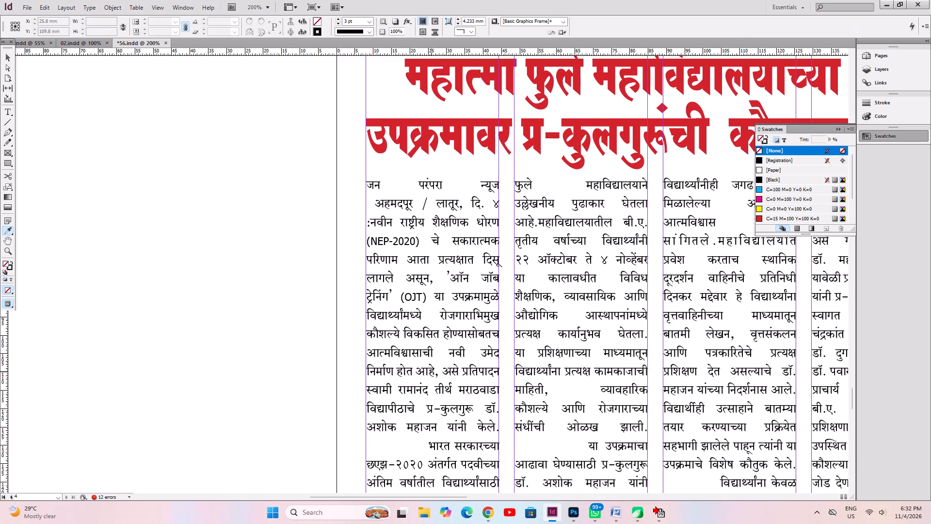
scroll(431, 371, down, 3)
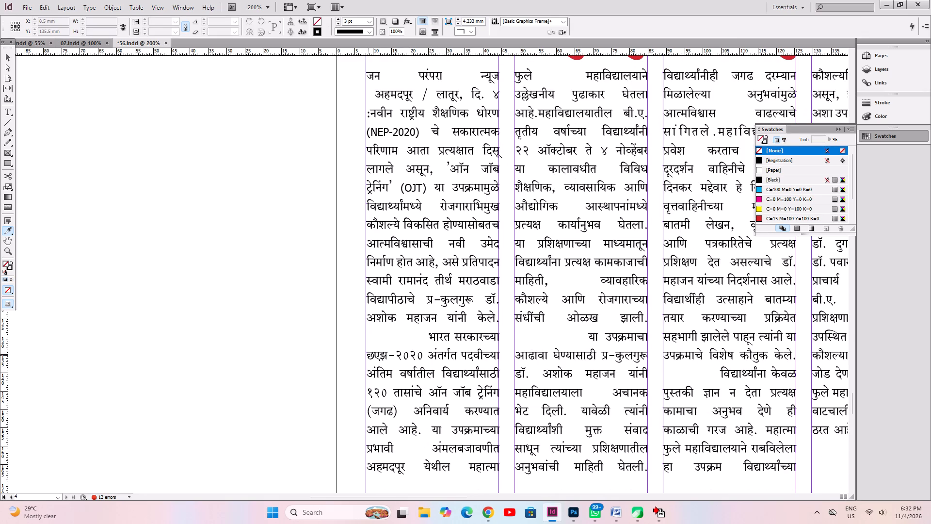
drag(366, 356, 411, 359)
drag(367, 356, 401, 357)
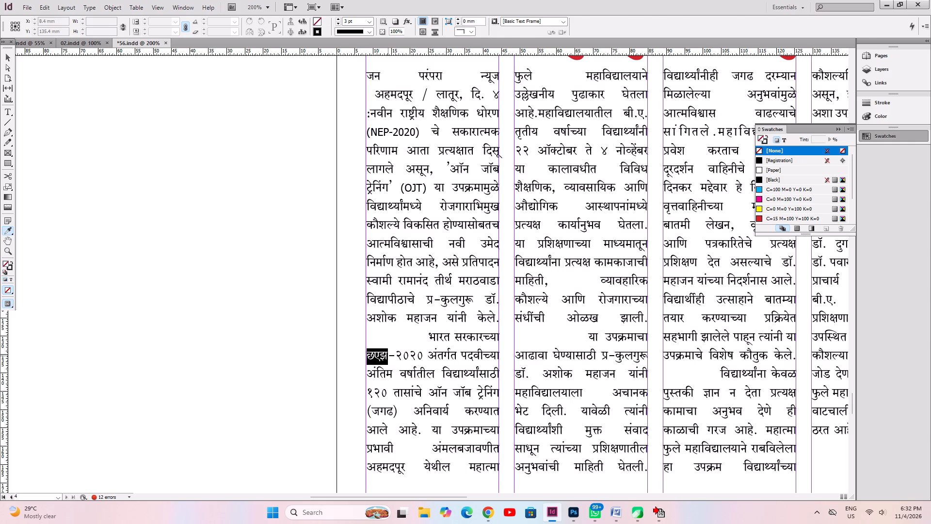
drag(401, 357, 421, 358)
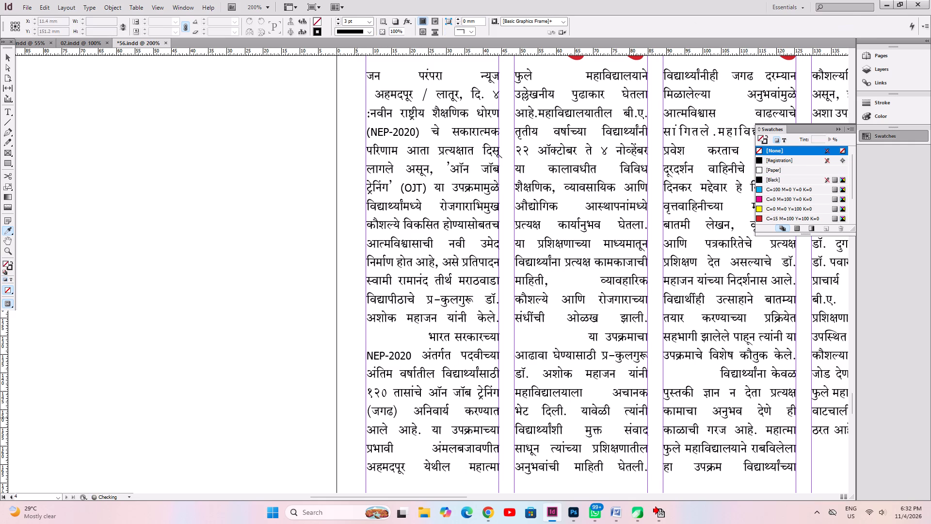
Apply the same Eyedropper formatting to "(जगढ)" in the second body paragraph so it reads (OJT).
drag(368, 409, 395, 409)
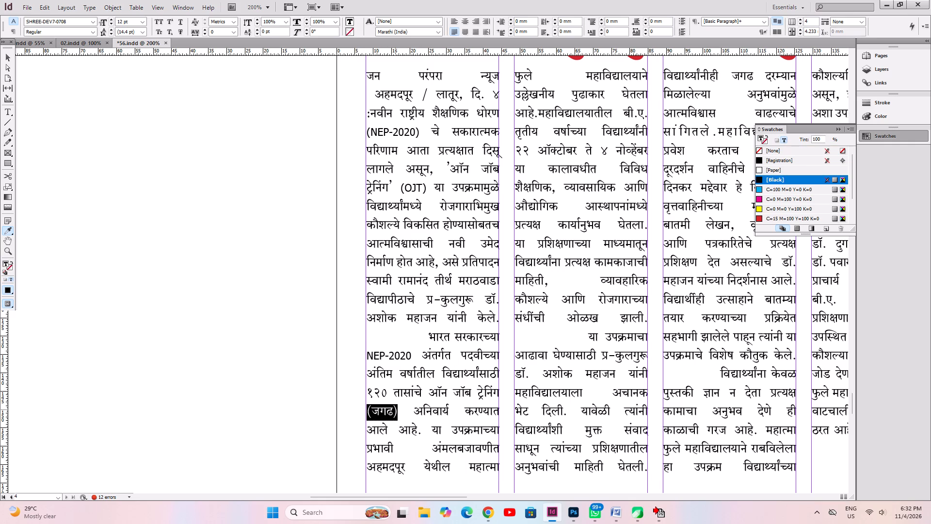
drag(395, 409, 396, 409)
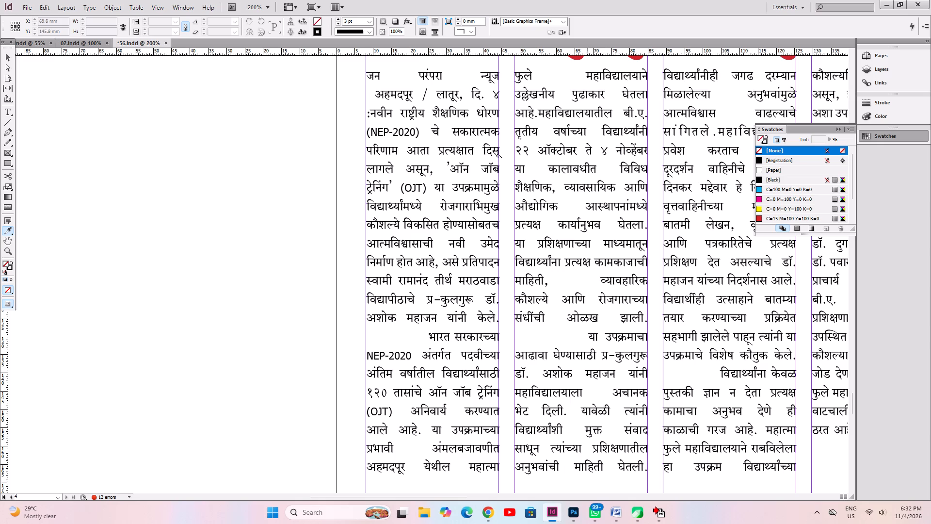
Save the issue 56 document and fit the whole of page 04 in view.
drag(418, 500, 457, 502)
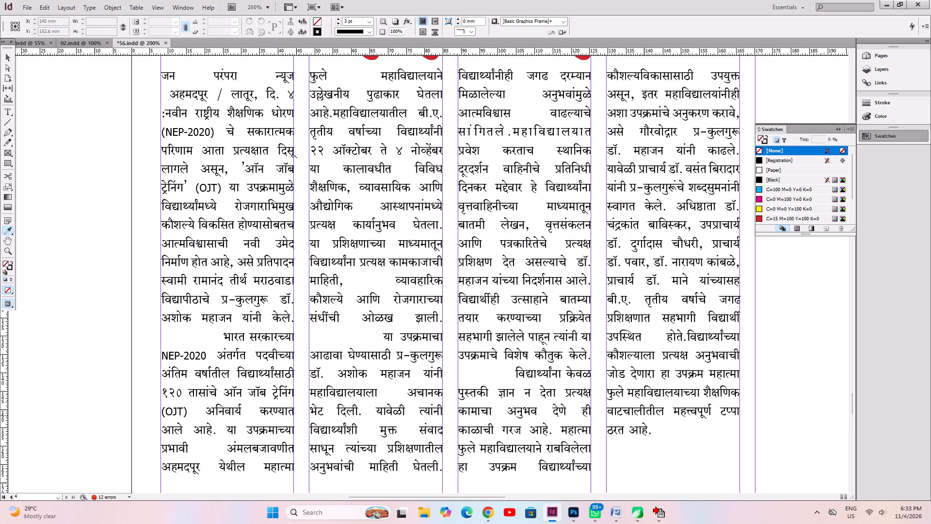
click(9, 57)
key(ctrl+s)
key(ctrl+0)
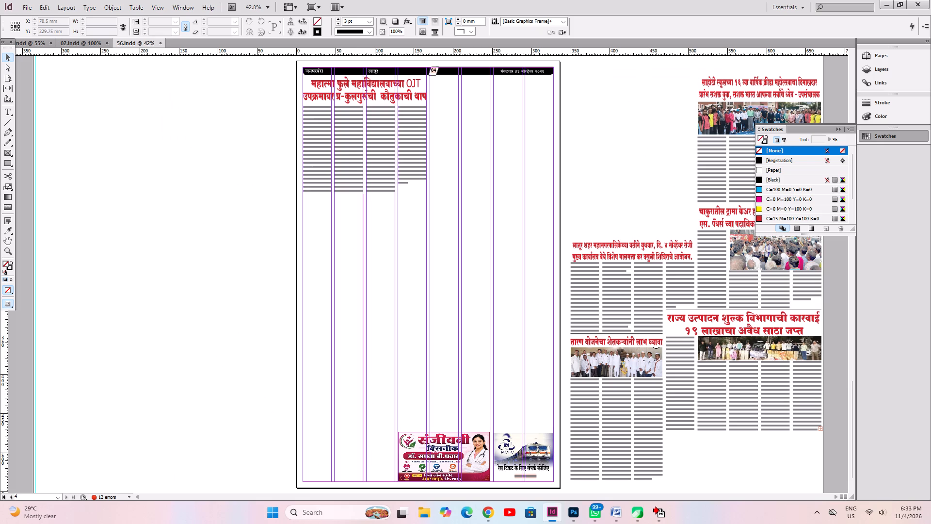
key(ctrl+s)
Nudge the OJT story's four-column body text frame up four increments, closer to its headline.
click(353, 148)
key(Up)
key(Up)
key(Up)
key(Up)
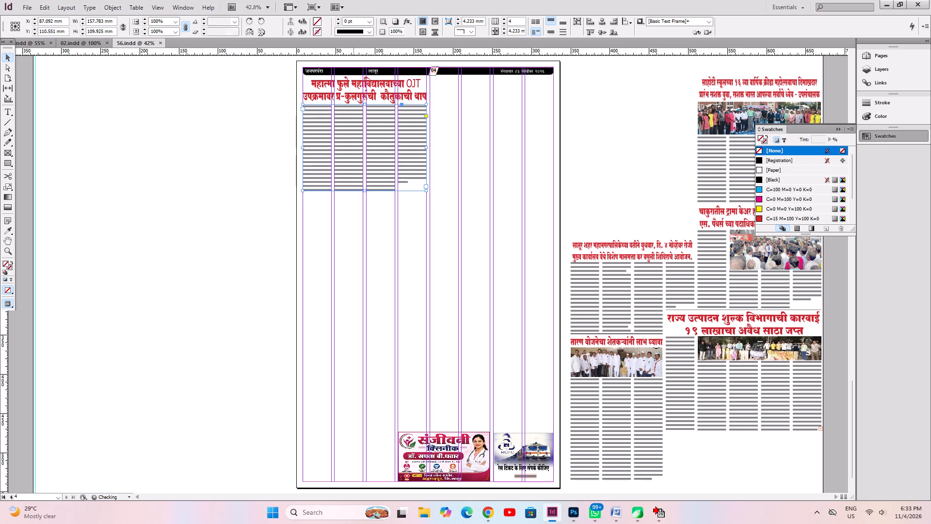
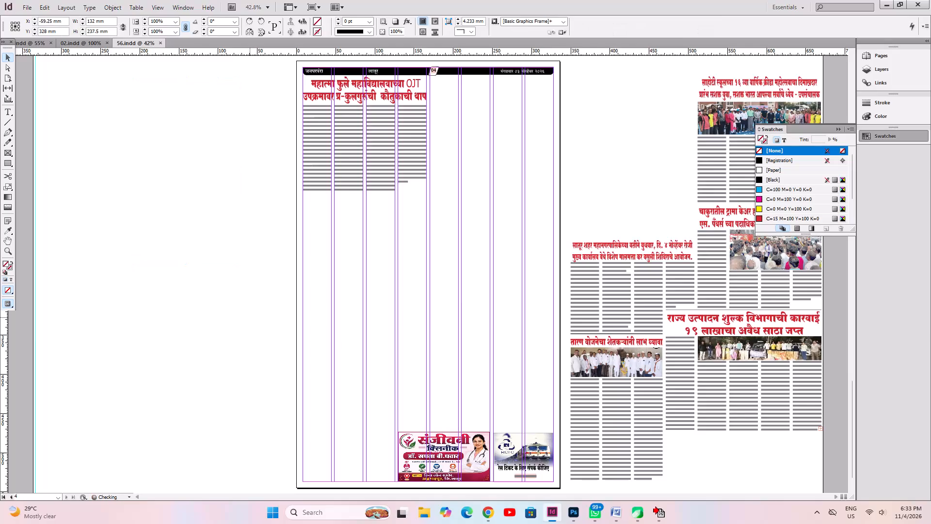
Paste the college meeting-room photo and scale it to about 159 by 106 mm over the four columns of the OJT story's body text.
right_click(120, 163)
click(136, 173)
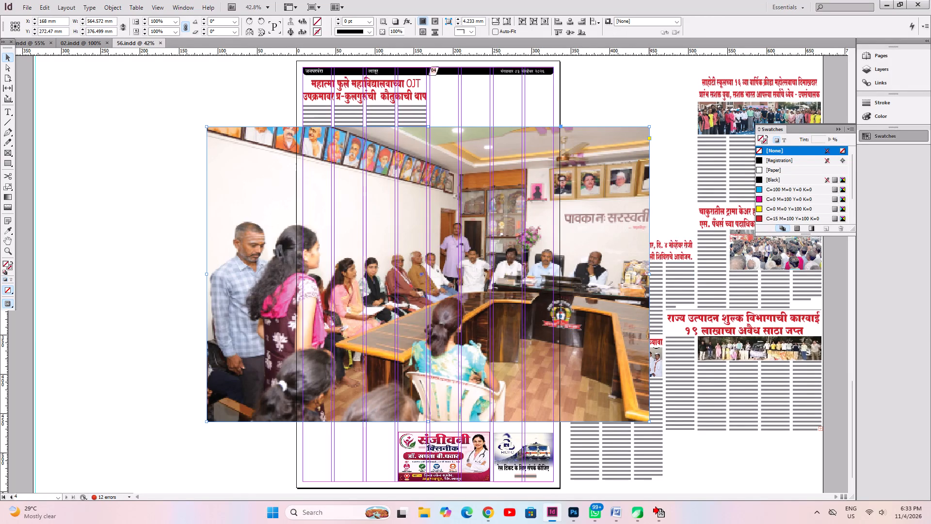
ctrl+shift+drag(649, 276, 330, 325)
drag(301, 307, 408, 184)
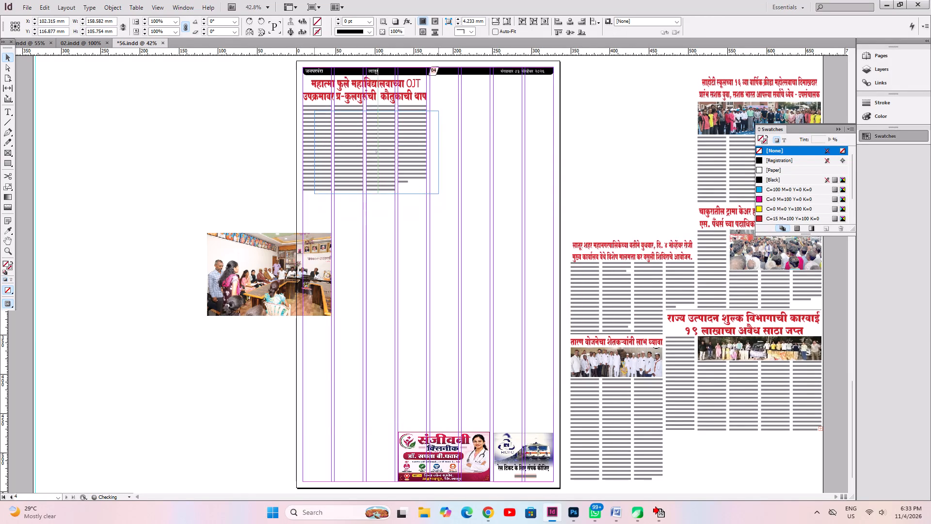
drag(408, 184, 396, 181)
key(ctrl+1)
drag(427, 280, 429, 274)
key(ctrl+z)
click(657, 389)
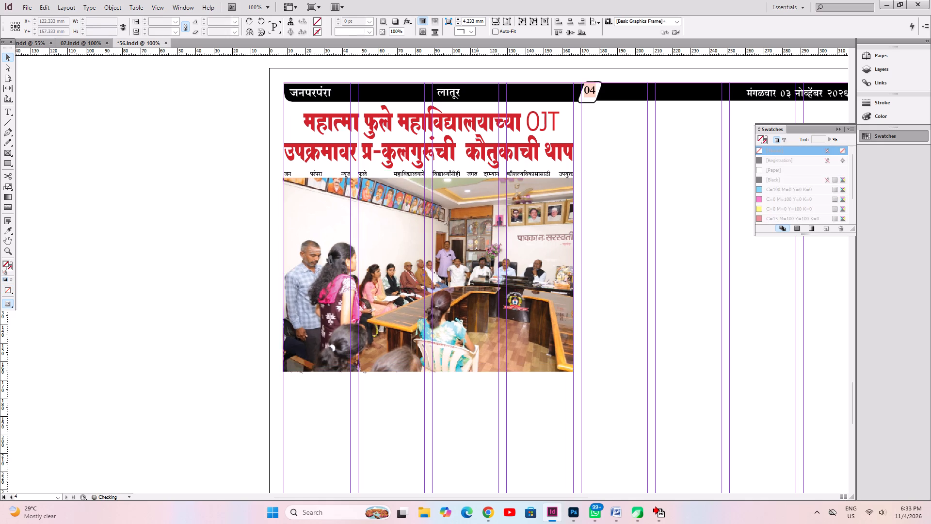
Reduce the meeting-room photo to three columns wide, about 118 by 79 mm, and place it at the top of the body text.
click(477, 353)
ctrl+shift+drag(573, 373, 489, 295)
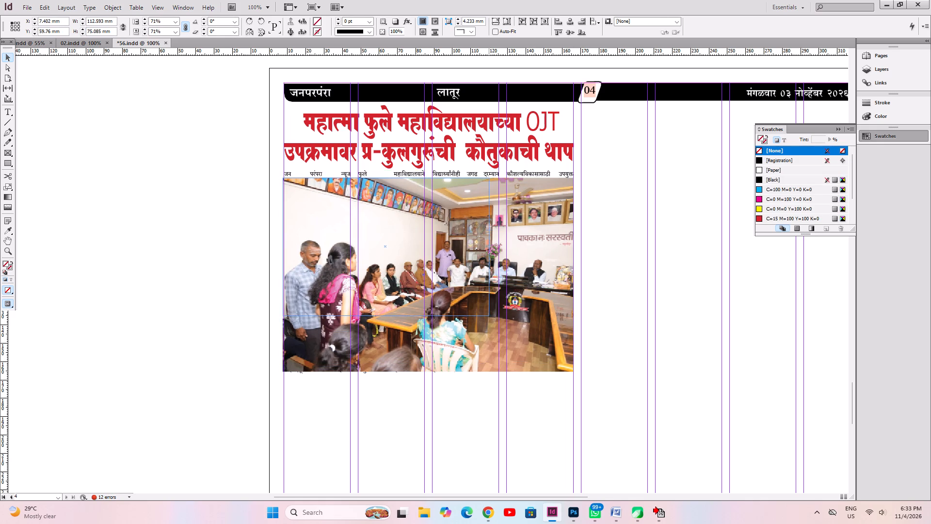
ctrl+shift+drag(489, 295, 499, 310)
shift+drag(432, 294, 431, 290)
Wrap the OJT body text around the meeting-room photo's bounding box with 0 mm offsets.
key(ctrl+alt+w)
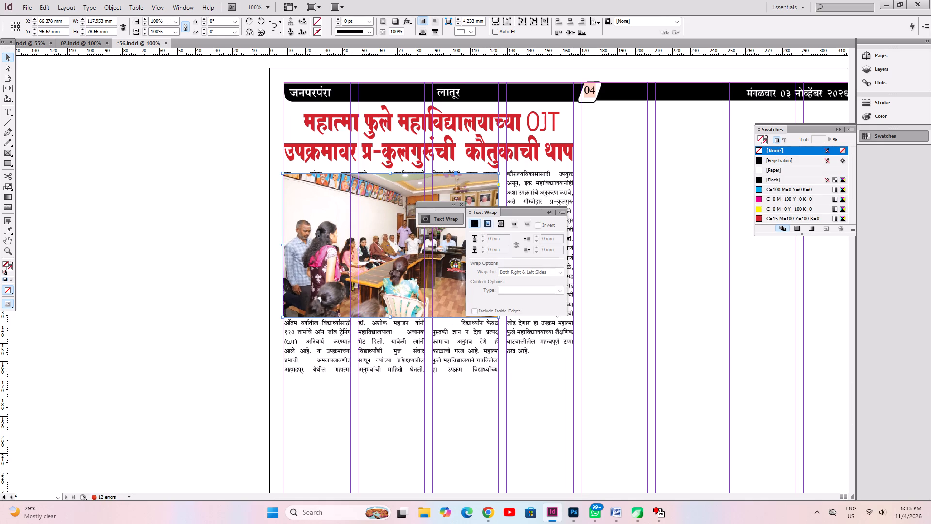
click(488, 224)
click(462, 208)
click(464, 203)
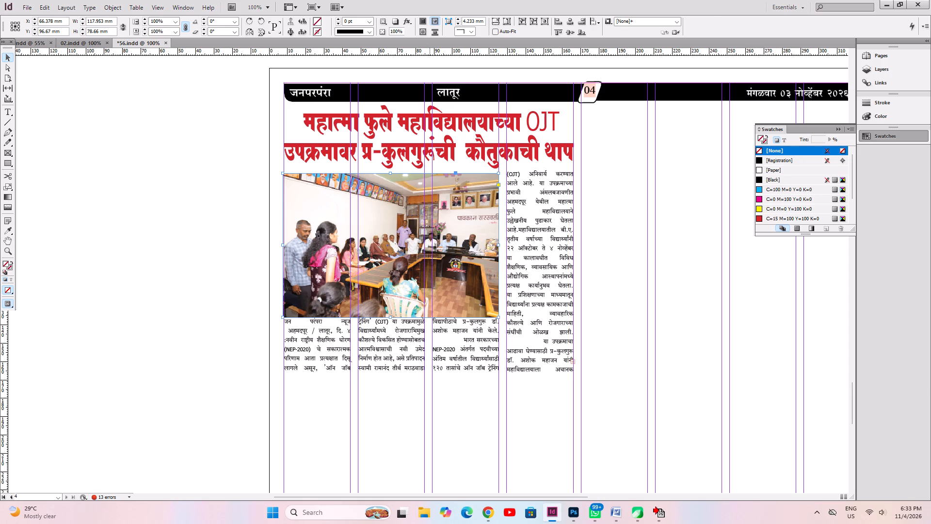
Fit the OJT story's body text frame to its content and save the issue 56 document.
click(404, 357)
key(ctrl+alt+c)
key(ctrl+s)
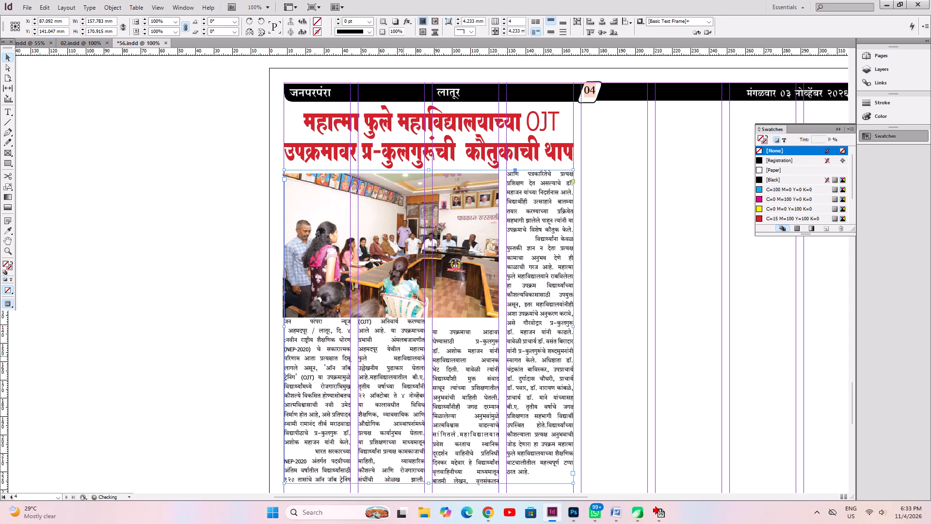
key(ctrl+0)
key(ctrl+a)
key(ctrl+s)
click(418, 346)
key(ctrl+a)
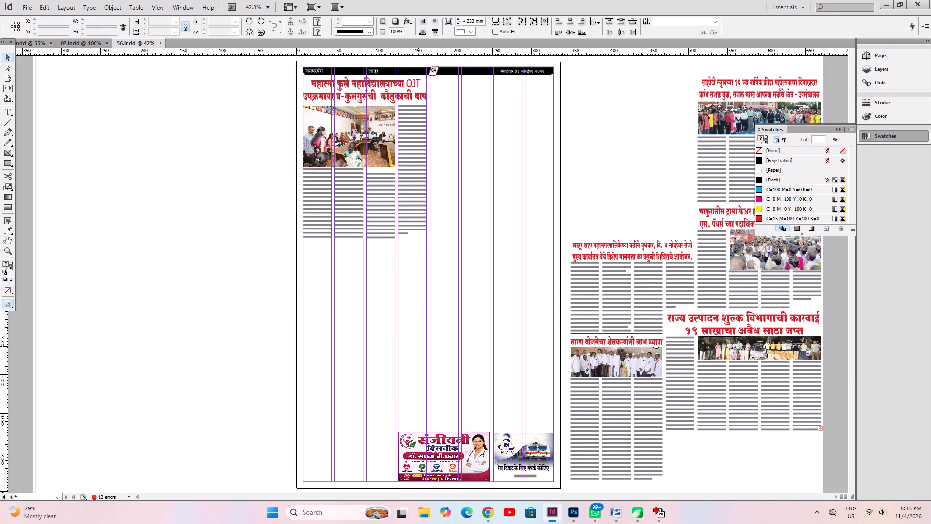
key(ctrl+s)
Select the OJT story's headline, photo and body text together, nudge them up one increment, and save the document.
click(314, 287)
drag(316, 288, 413, 95)
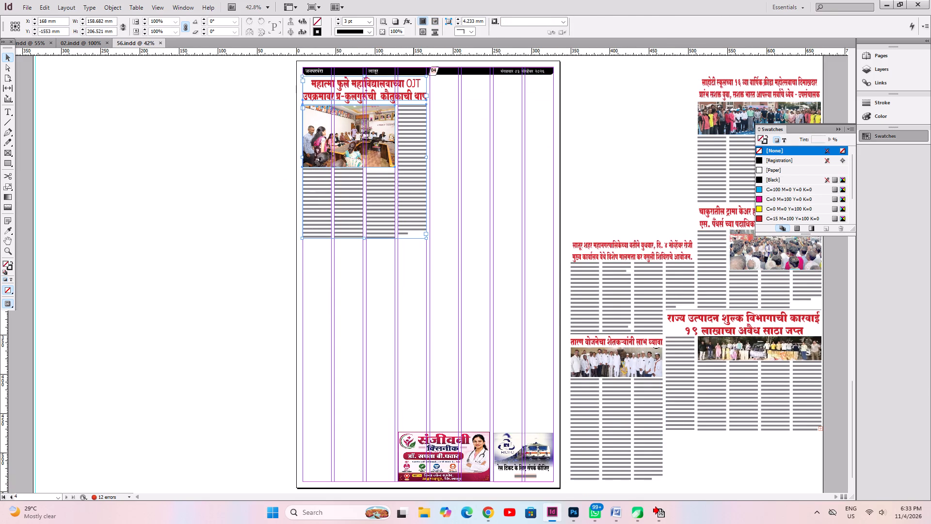
key(Up)
key(ctrl+s)
key(ctrl+s)
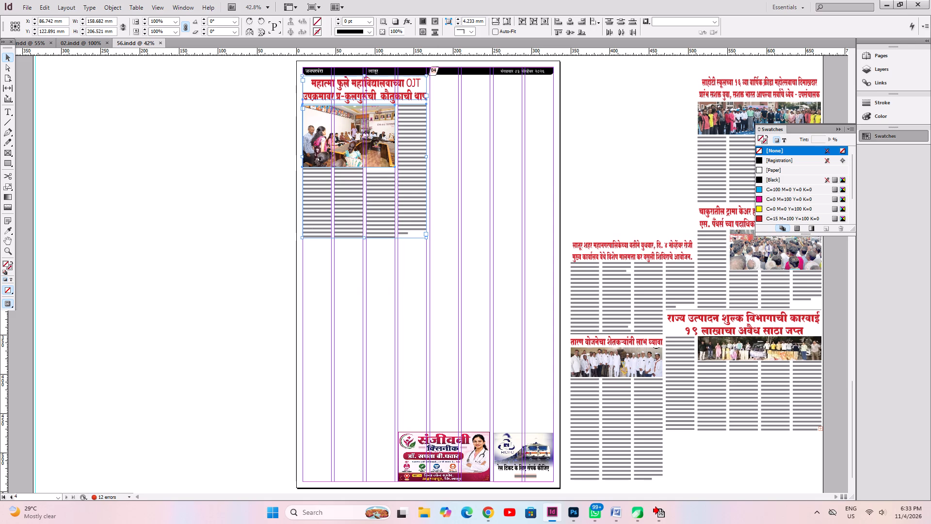
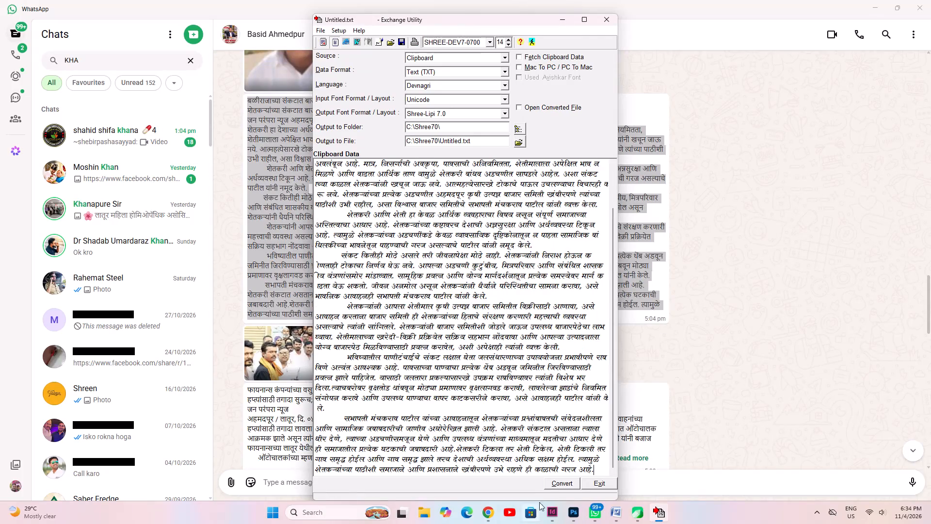
Switch to InDesign, draw a text frame on the pasteboard beside page 04, paste the converted farmers' story into it, and save.
click(551, 514)
click(105, 194)
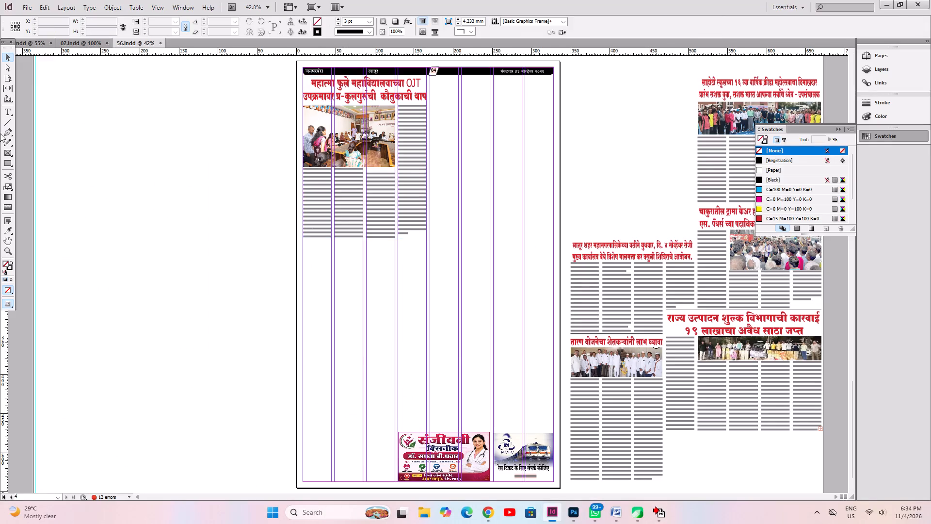
click(10, 112)
drag(136, 145, 247, 335)
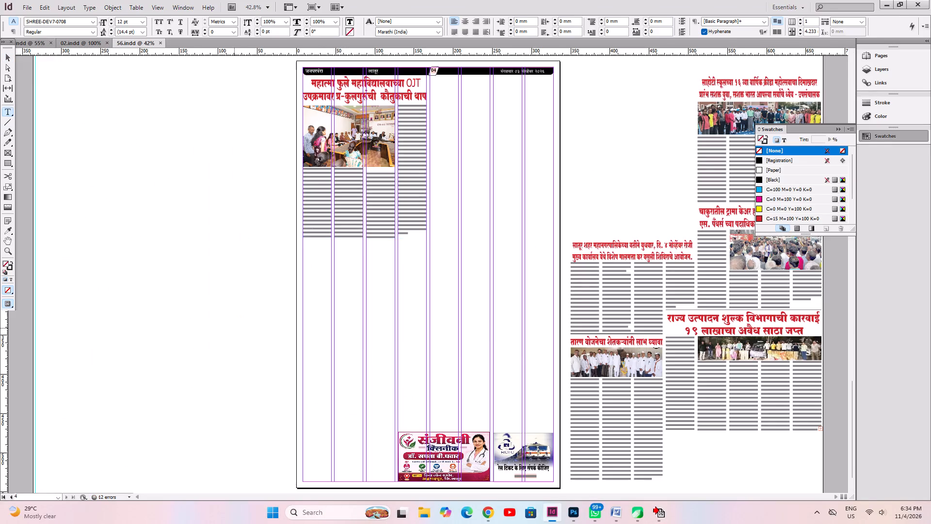
key(ctrl+v)
key(ctrl+s)
Duplicate the OJT story's headline, photo and body text together into the adjacent four columns, aligned with the top of the original.
click(6, 56)
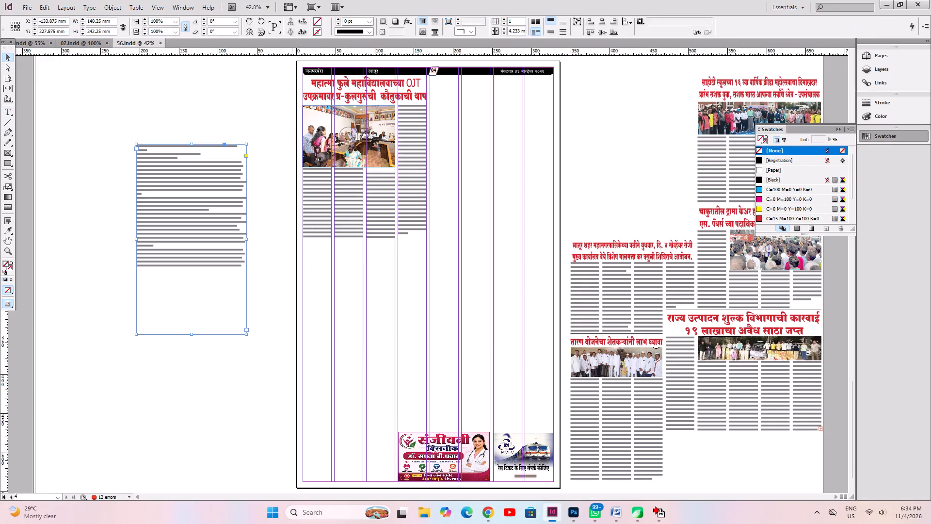
click(280, 82)
drag(280, 83, 378, 227)
ctrl+alt+shift+drag(330, 216, 466, 237)
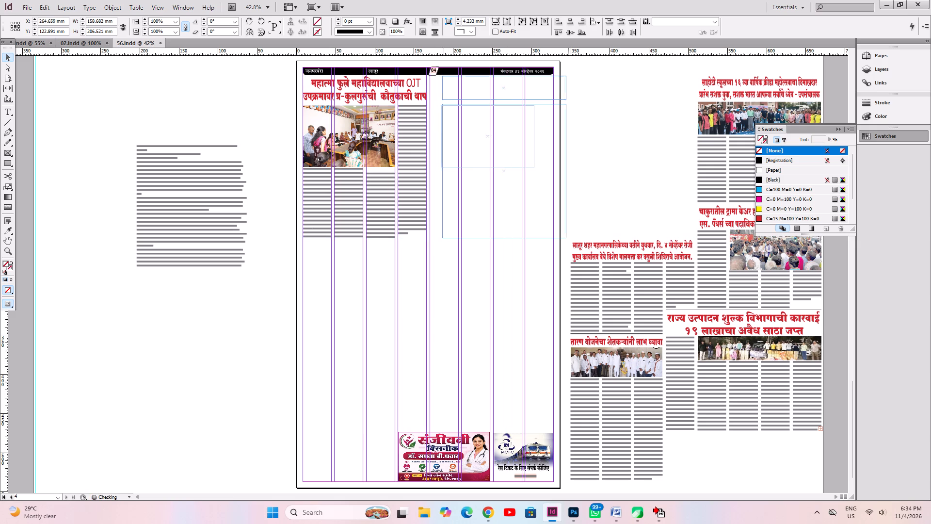
ctrl+alt+shift+drag(466, 237, 456, 241)
Move the pasted farmers' story frame to the pasteboard just outside page 04's right edge, clear of the duplicated story.
click(186, 302)
drag(194, 235, 588, 180)
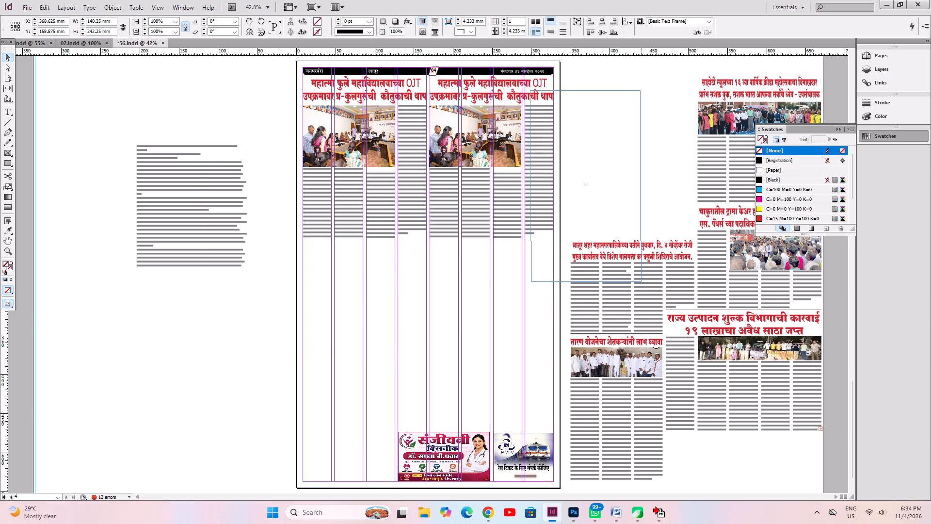
drag(588, 180, 588, 180)
key(ctrl+2)
drag(505, 169, 581, 333)
key(space)
key(space)
key(space)
key(space)
drag(483, 192, 484, 195)
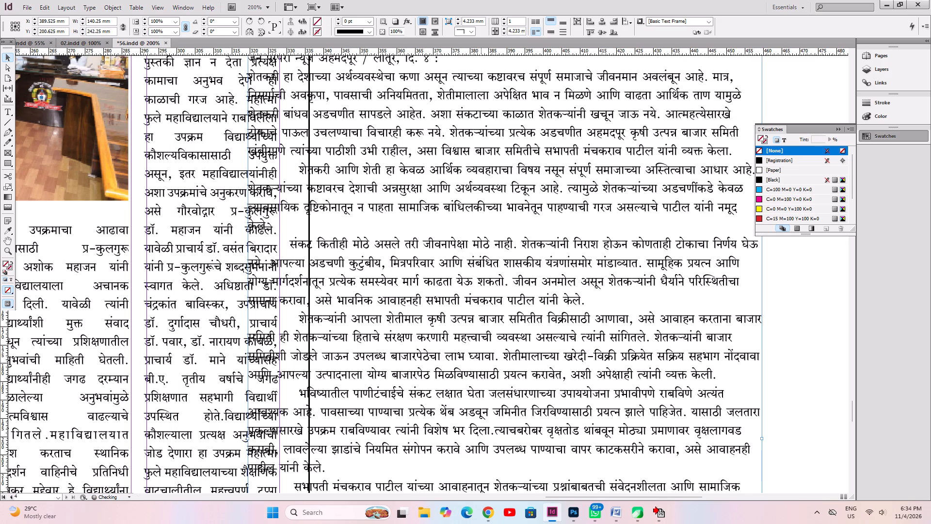
drag(484, 195, 486, 203)
key(space)
key(space)
drag(428, 190, 402, 362)
drag(436, 326, 540, 349)
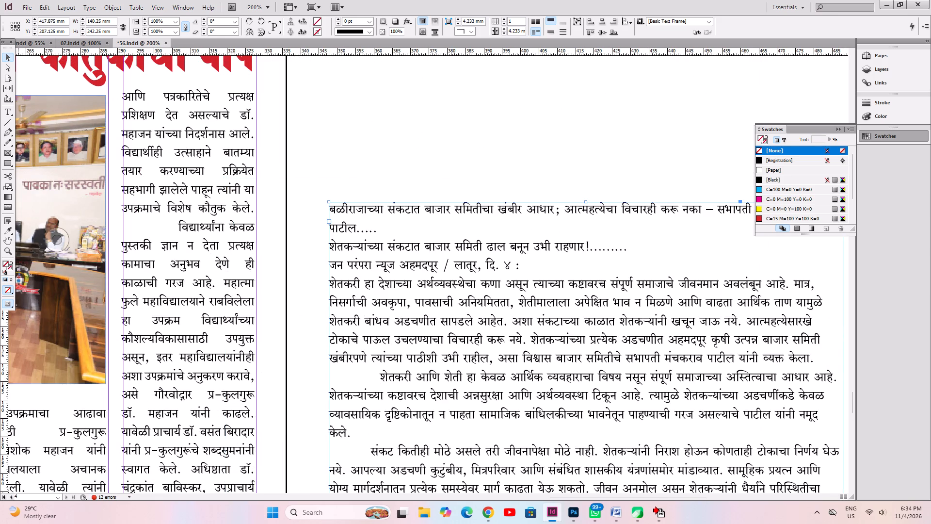
Replace the duplicated headline with the farmers' story title beginning "बळीराजाच्या संकटात", cut from the pasted text, keeping the red headline formatting.
click(9, 114)
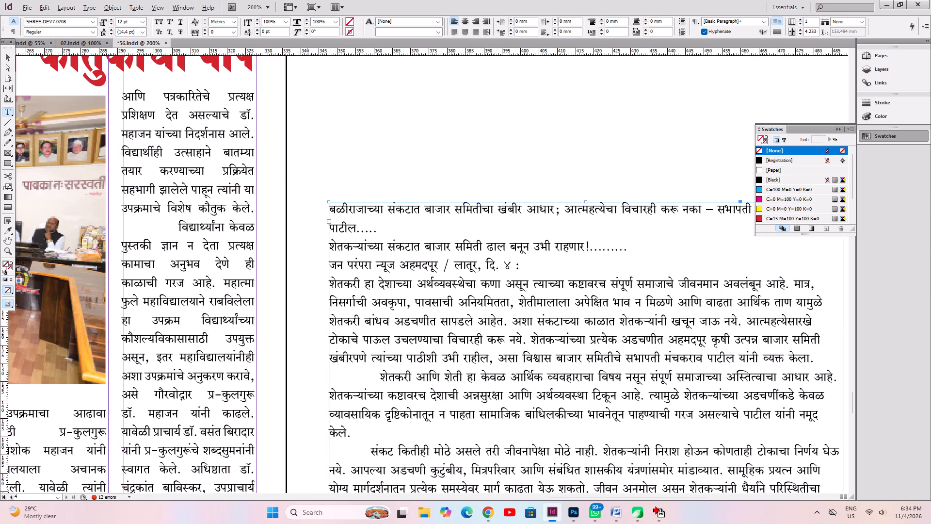
drag(356, 230, 320, 163)
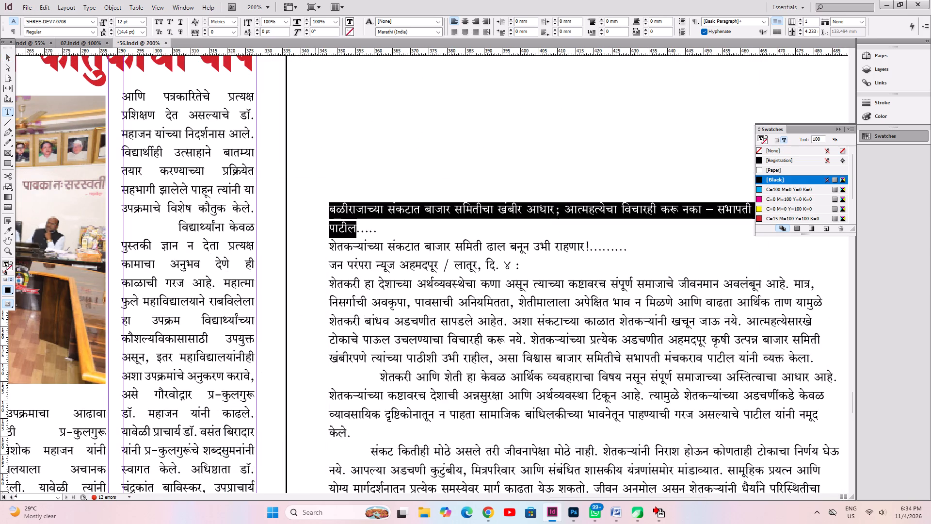
key(ctrl+x)
alt+drag(194, 288, 503, 375)
click(264, 146)
key(ctrl+a)
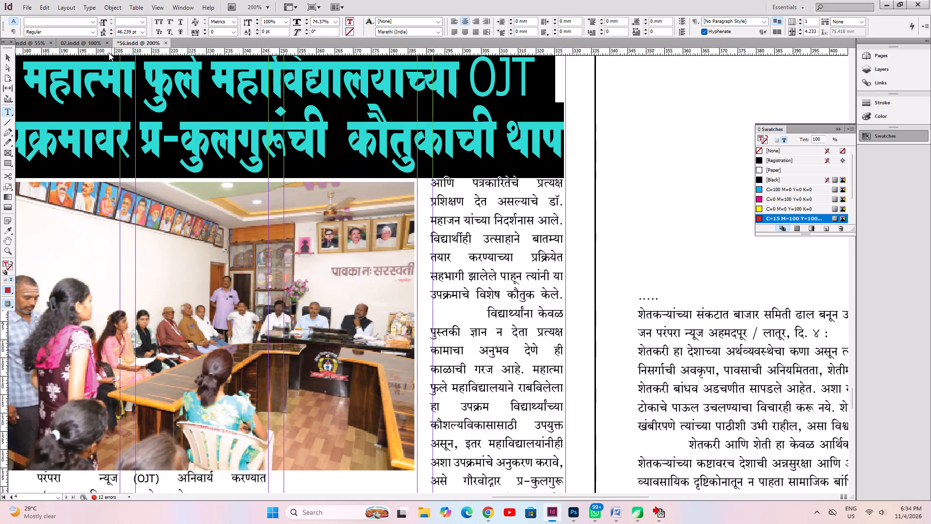
click(47, 11)
click(58, 72)
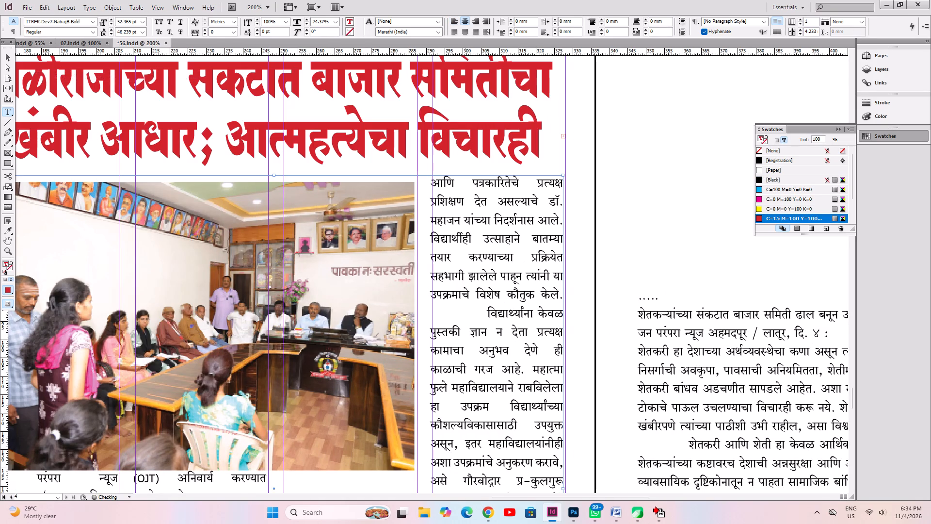
Reduce the farmers' story headline to 34.365 pt so the whole title fits on two lines.
key(ctrl+1)
key(ctrl+2)
key(ctrl+a)
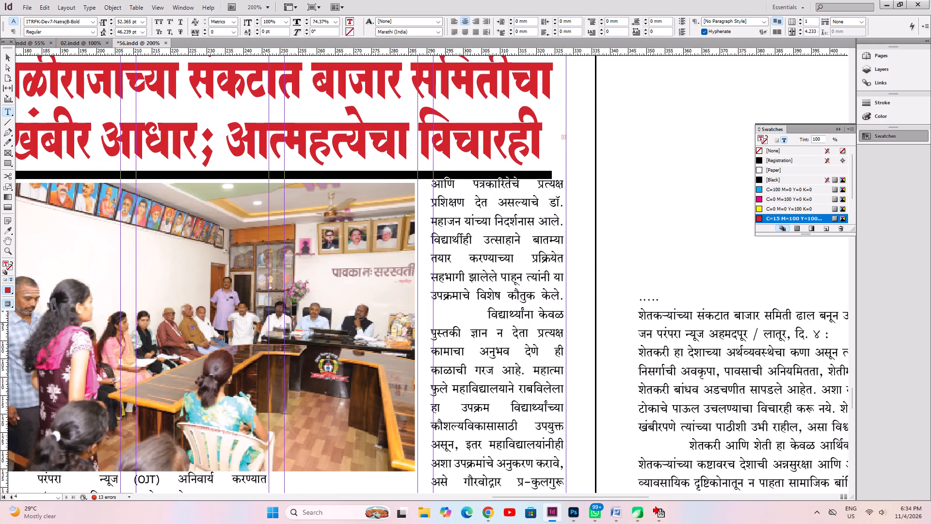
key(ctrl+shift+comma)
key(ctrl+shift+comma)
key(ctrl+shift+comma)
key(ctrl+shift+comma)
key(ctrl+shift+comma)
key(ctrl+shift+comma)
key(ctrl+shift+comma)
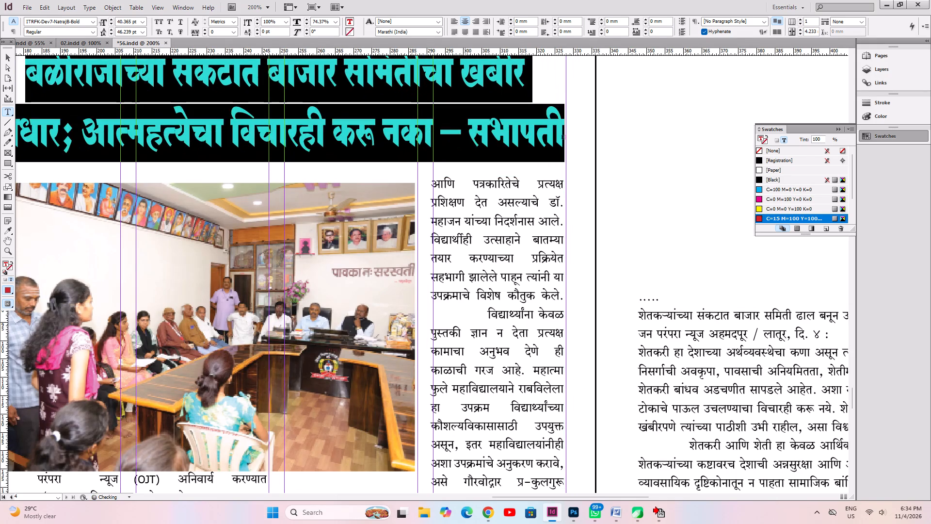
key(ctrl+shift+comma)
key(ctrl+shift+comma)
key(ctrl+shift+comma)
key(ctrl+shift+comma)
key(ctrl+shift+comma)
key(ctrl+shift+period)
key(ctrl+shift+period)
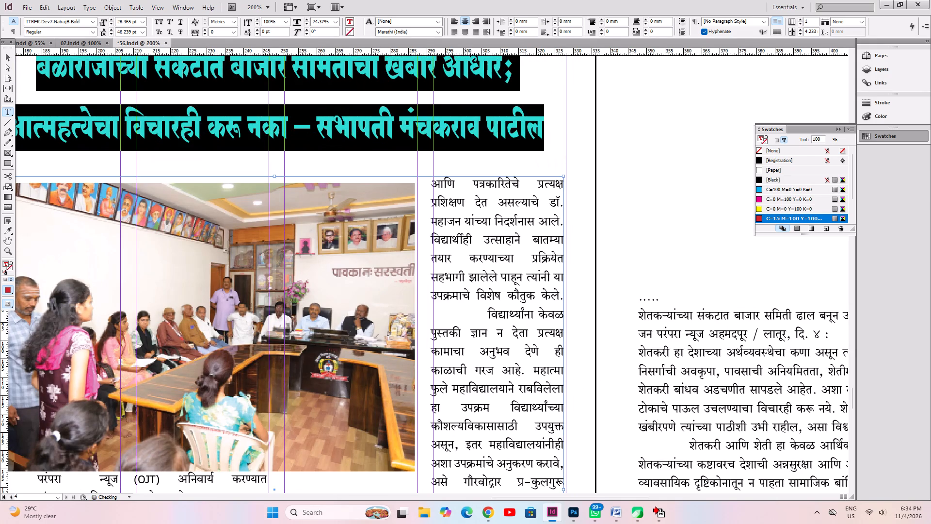
key(ctrl+shift+period)
key(ctrl+shift+period)
key(ctrl+shift+comma)
Tighten the farmers' story headline leading to 34.239 pt and save the document.
key(ctrl+1)
key(alt+Up)
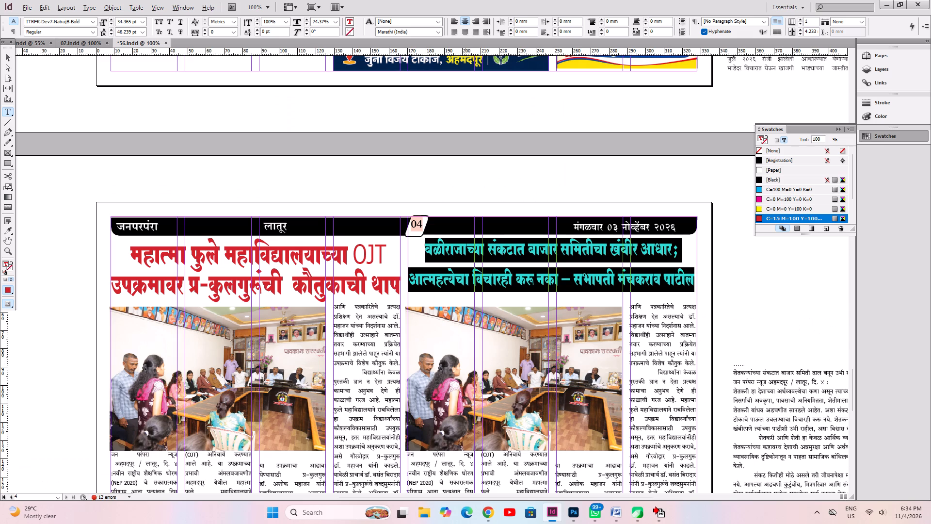
key(alt+Up)
key(alt+Up)
key(alt+Up)
key(alt+Up)
key(alt+Up)
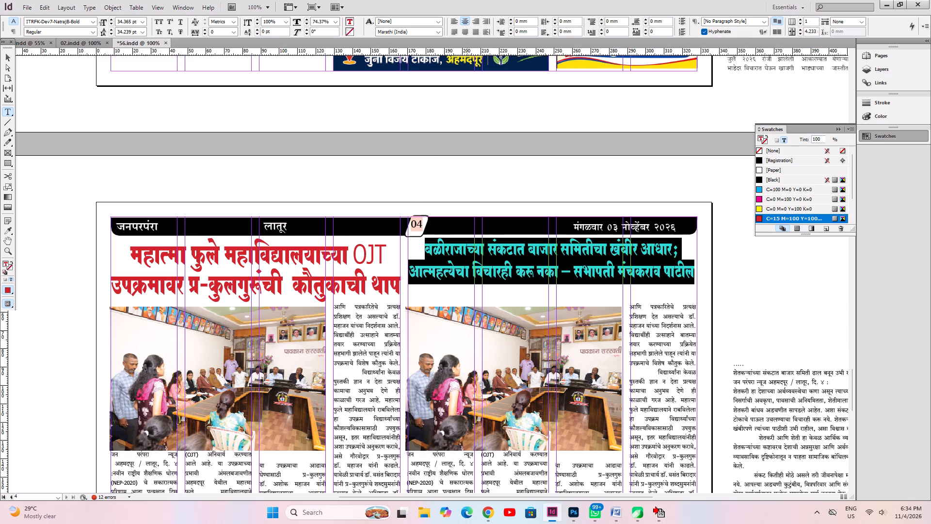
key(ctrl+z)
key(ctrl+s)
Fit the farmers' headline frame to its content, and stretch frame and text vertically to about 29 mm high.
click(515, 267)
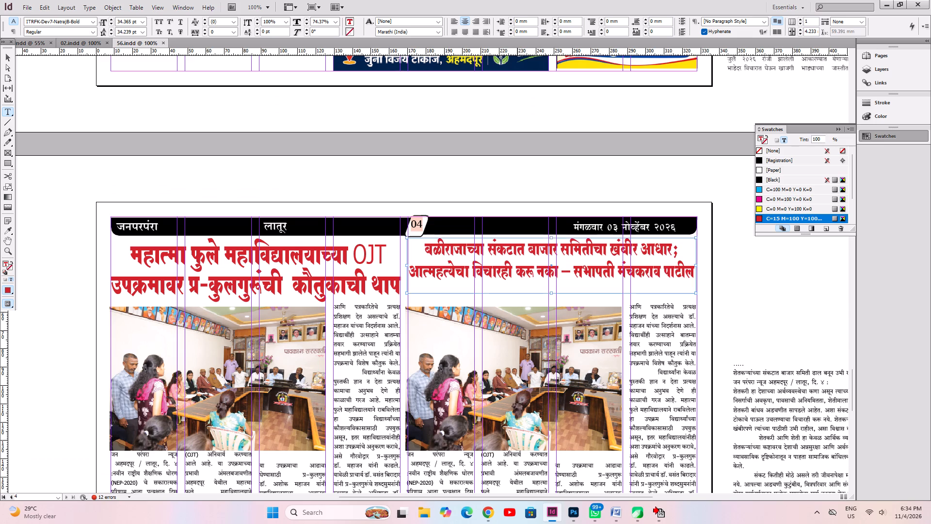
key(ctrl+s)
key(ctrl+alt+c)
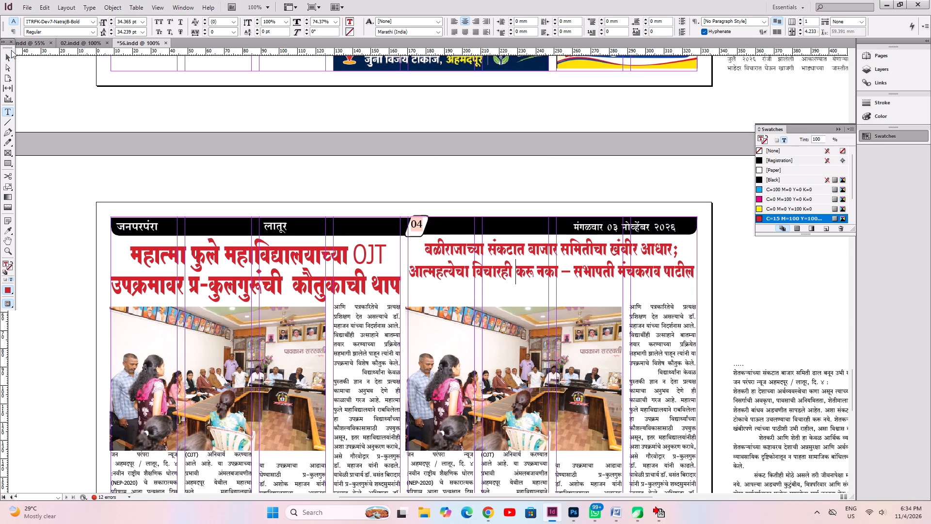
click(7, 60)
scroll(627, 295, down, 2)
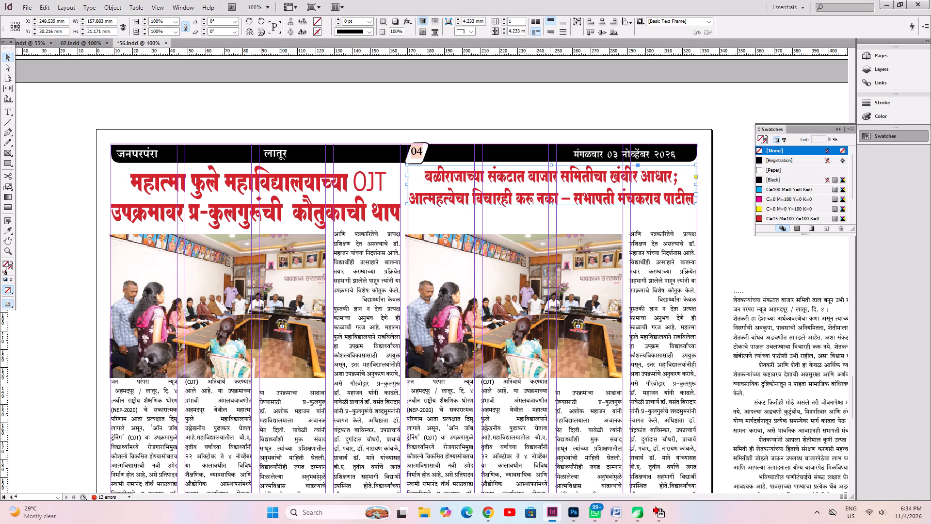
ctrl+drag(551, 204, 550, 218)
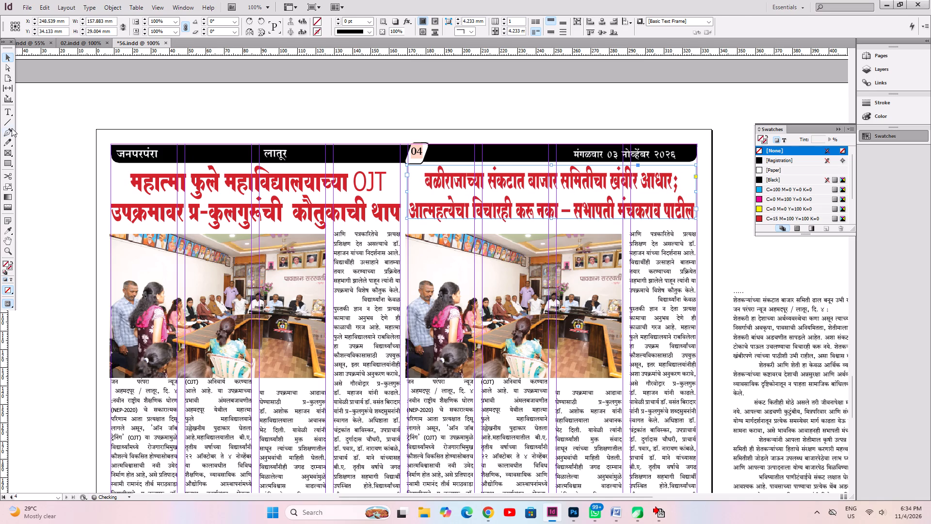
Select all the text of the stretched farmers' story headline.
click(3, 108)
click(438, 204)
key(ctrl+a)
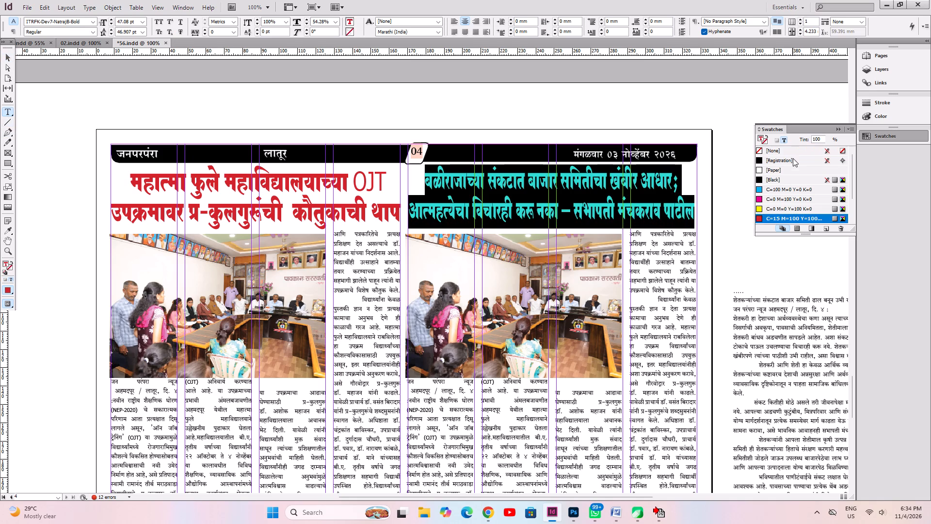
Recolour the farmers' story headline with the [Registration] swatch.
click(793, 158)
click(523, 246)
Delete the duplicate college meeting photo beneath the farmers' story headline.
scroll(512, 330, down, 4)
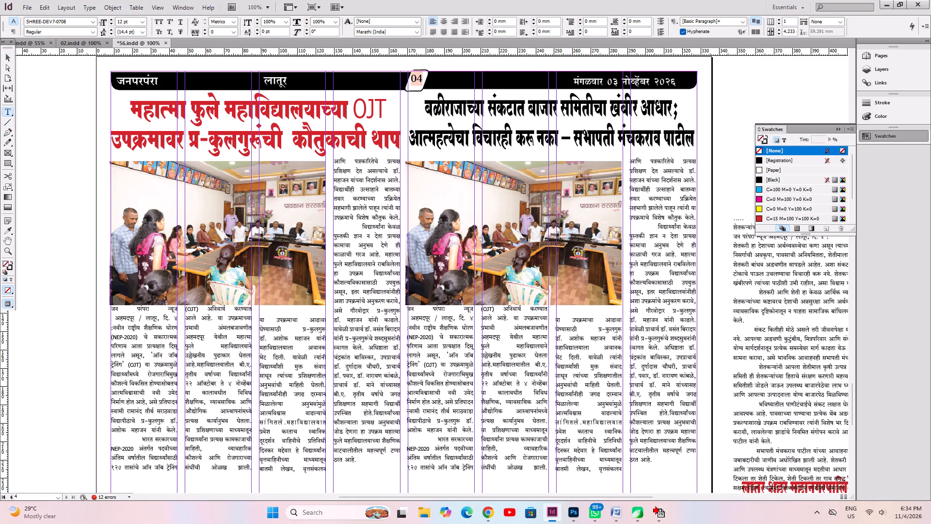
click(10, 59)
click(590, 305)
key(Delete)
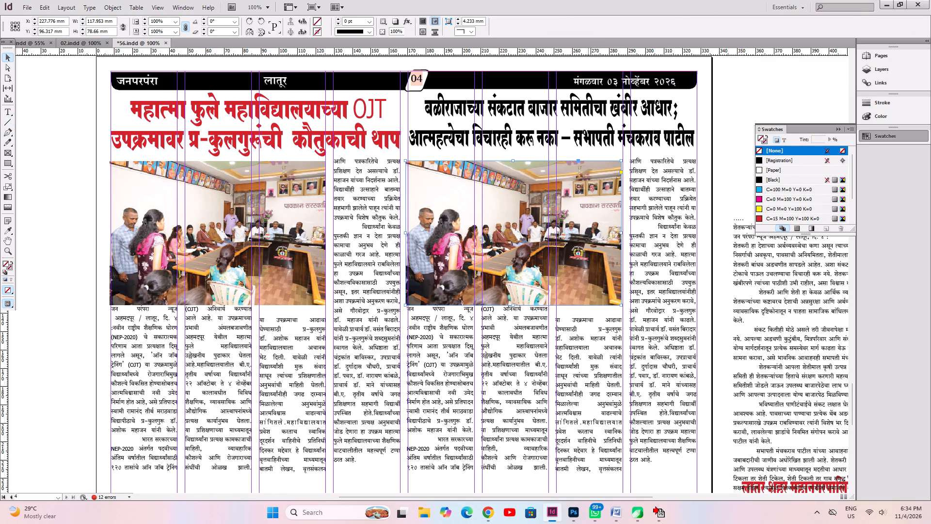
Delete the dotted line and title line at the start of the farmers' article text on the pasteboard.
click(590, 302)
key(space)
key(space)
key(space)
drag(712, 333, 343, 332)
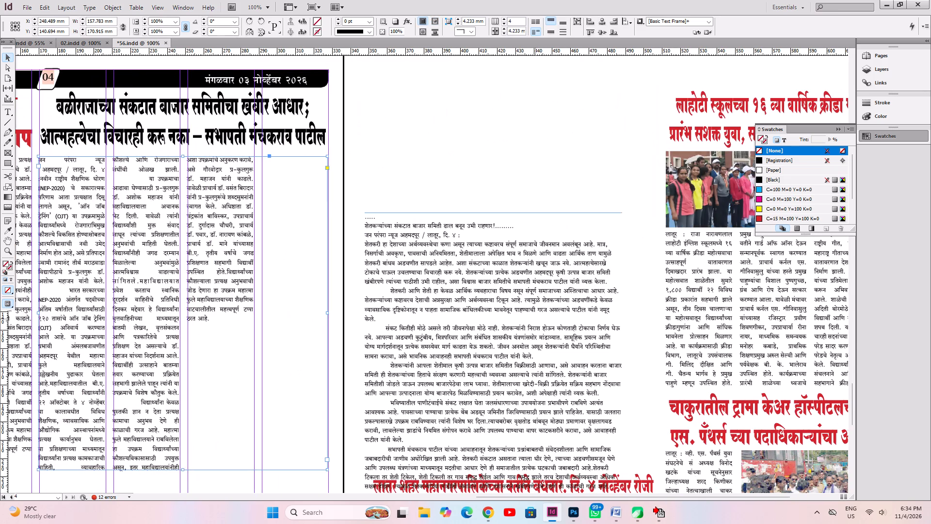
click(535, 319)
click(5, 110)
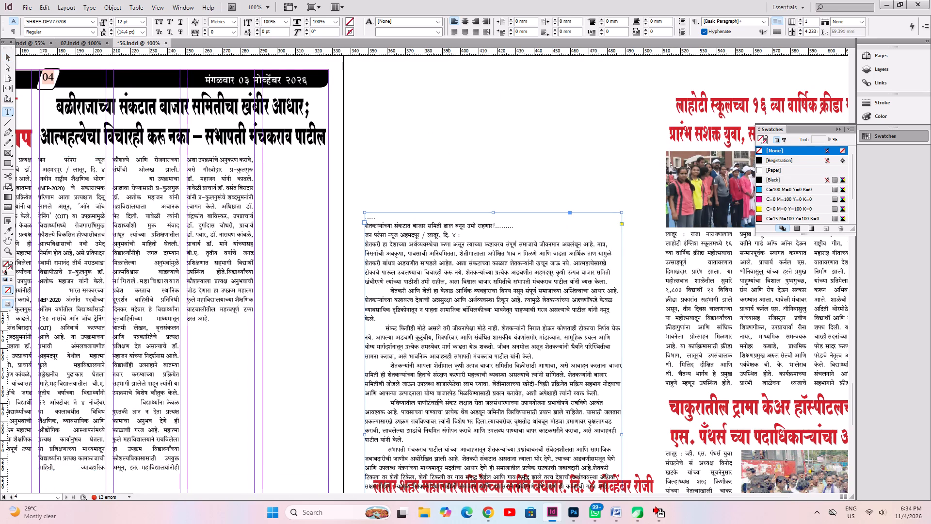
drag(526, 229, 148, 138)
key(BackSpace)
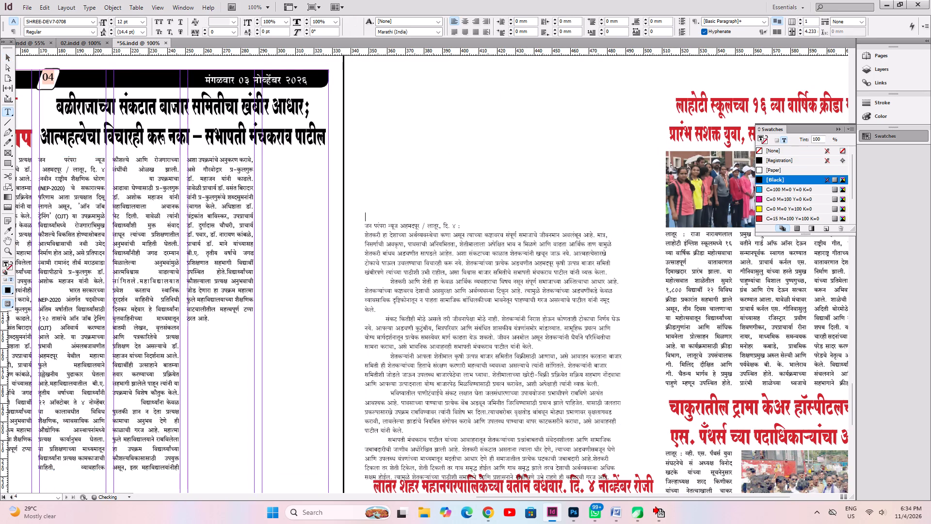
Remove the empty line above the opening byline of the farmers' article text.
key(Down)
key(shift+Up)
key(shift+Up)
key(shift+Up)
key(shift+Up)
key(shift+Up)
key(shift+Up)
key(shift+Up)
key(shift+Up)
key(shift+Up)
key(shift+Up)
key(shift+Up)
key(shift+Up)
key(BackSpace)
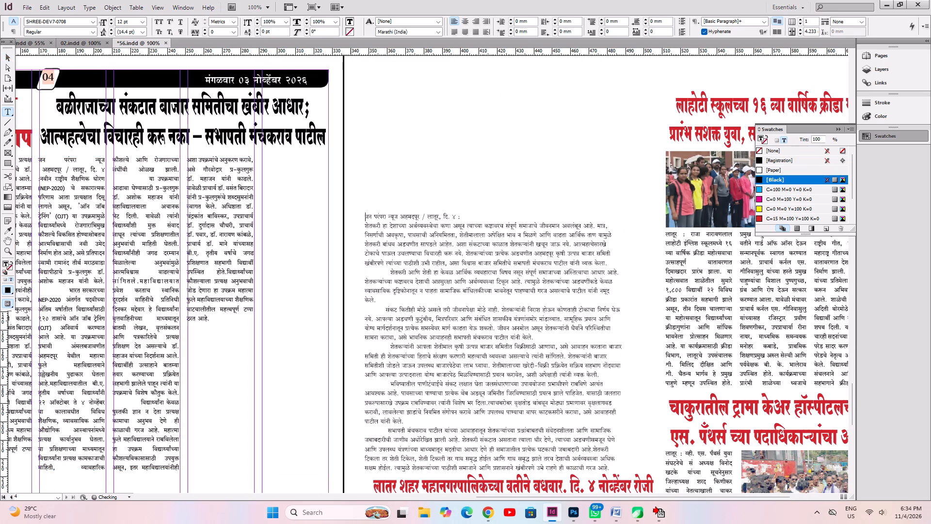
Move the farmers' article text into the four-column frame under its headline, replacing the college text, and fit the frame to its content.
key(ctrl+a)
key(ctrl+x)
alt+drag(59, 271, 219, 277)
click(276, 250)
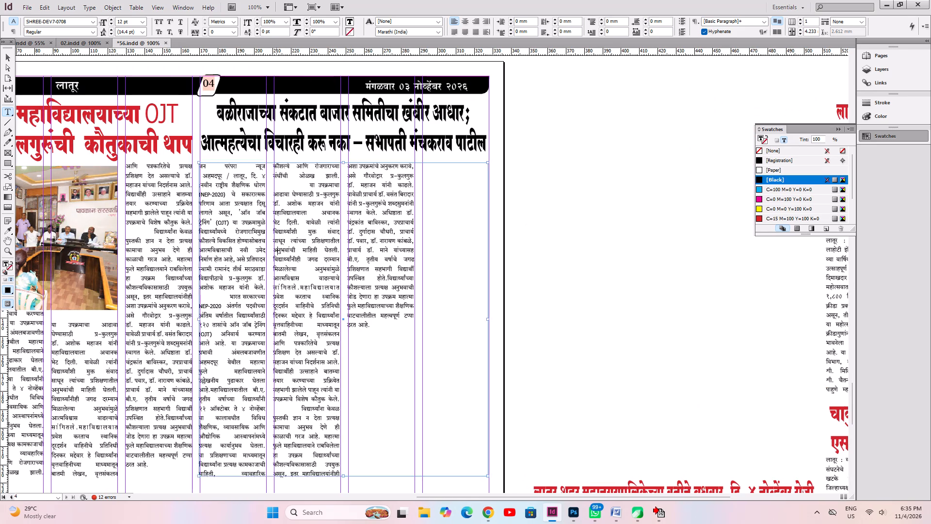
key(ctrl+a)
key(ctrl+v)
key(ctrl+alt+c)
Justify all the farmers' article text with last lines aligned left, and save the document.
key(ctrl+a)
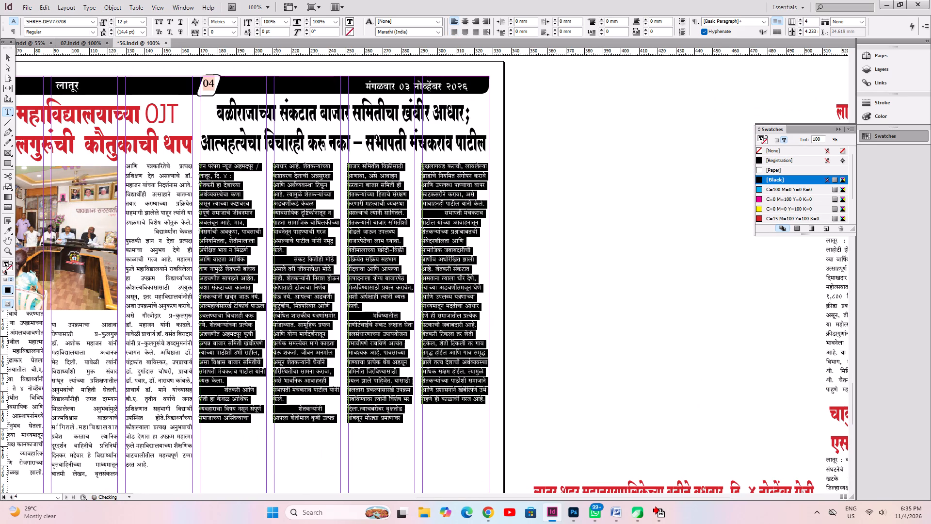
key(ctrl+shift+j)
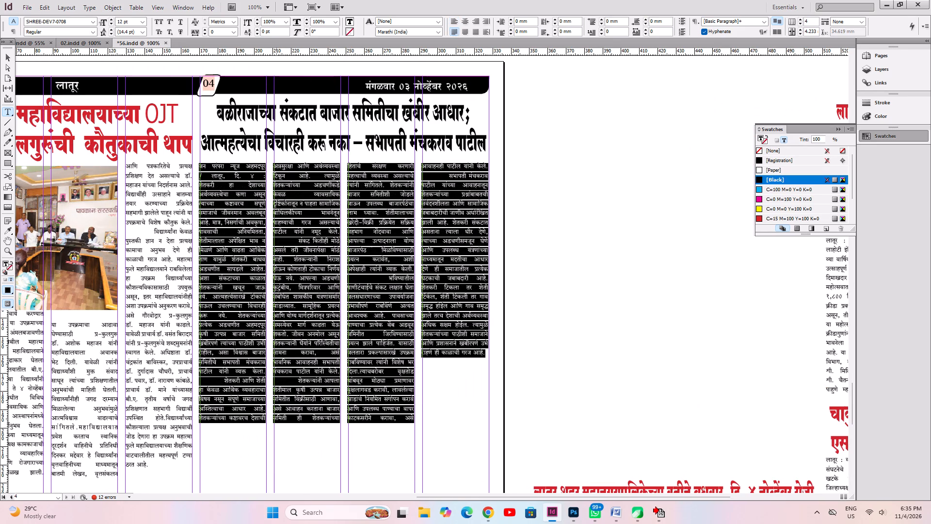
key(ctrl+s)
key(ctrl+0)
key(ctrl+s)
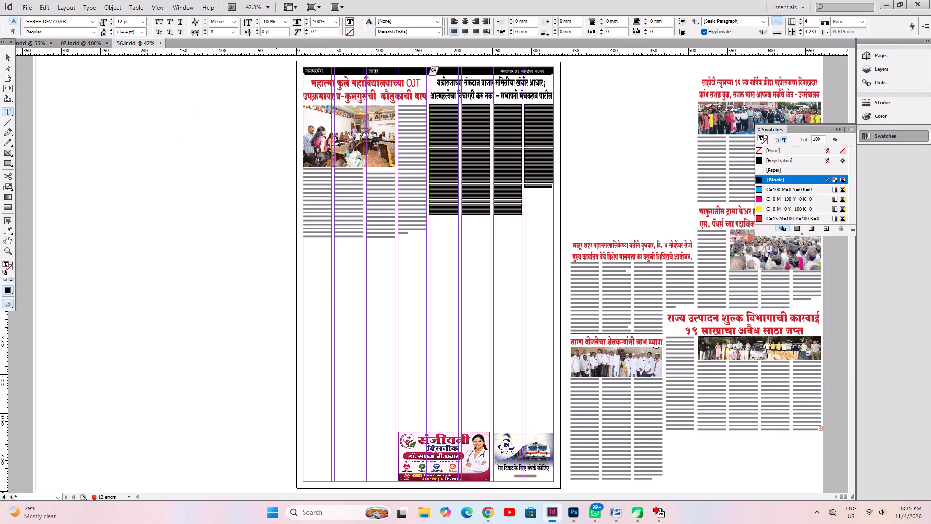
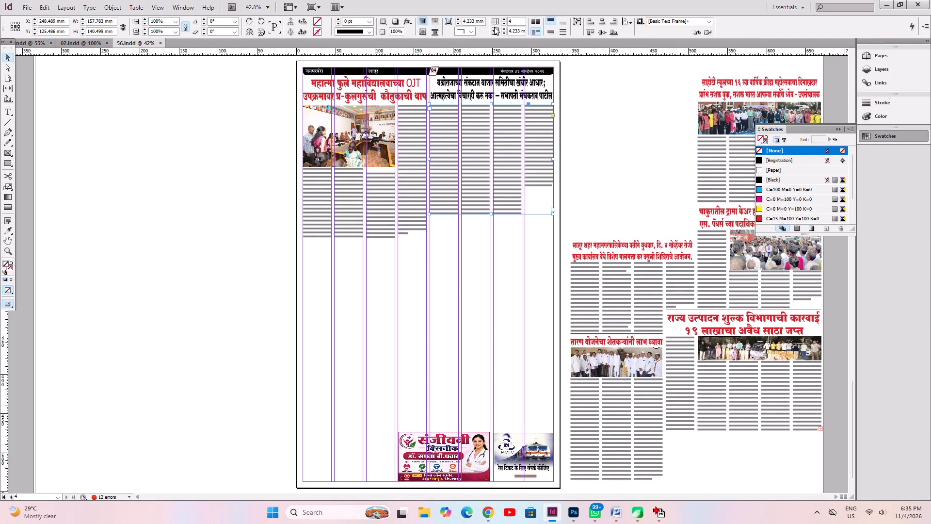
Set the farmers' article body text frame to three columns.
click(502, 23)
click(147, 210)
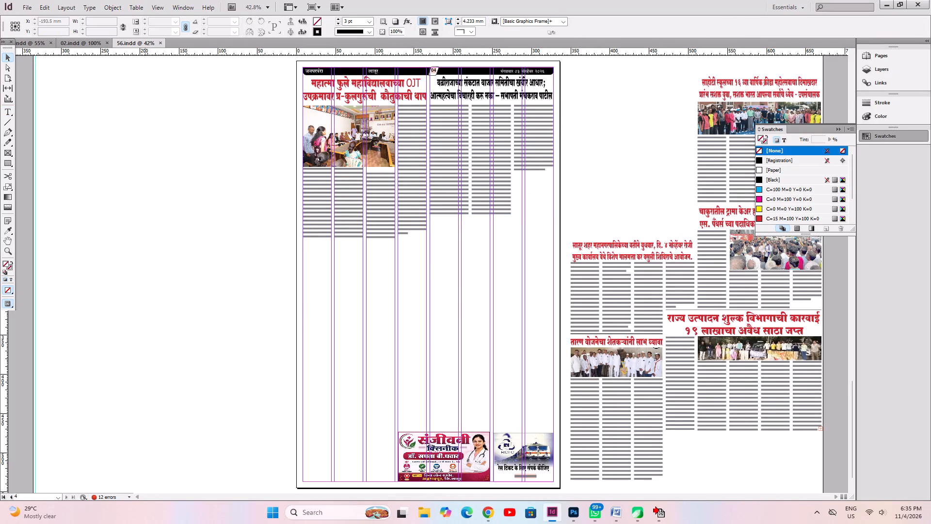
right_click(146, 194)
click(161, 201)
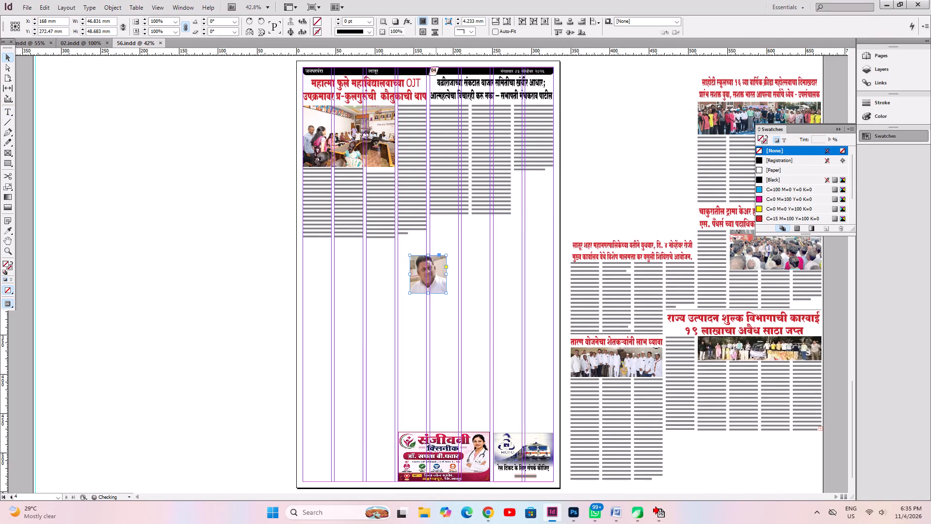
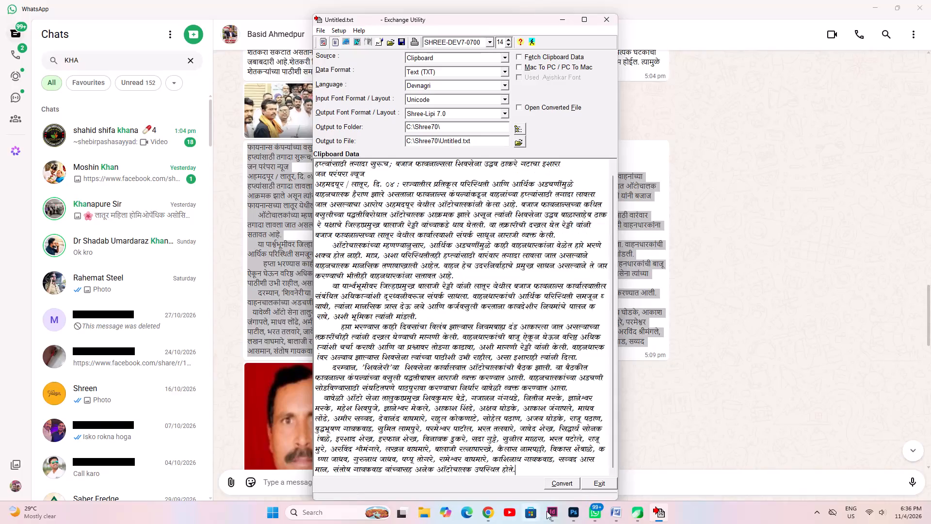
Switch to InDesign and paste the converted auto drivers' Bajaj Finance story into the 56.indd layout.
click(553, 514)
click(339, 386)
click(61, 244)
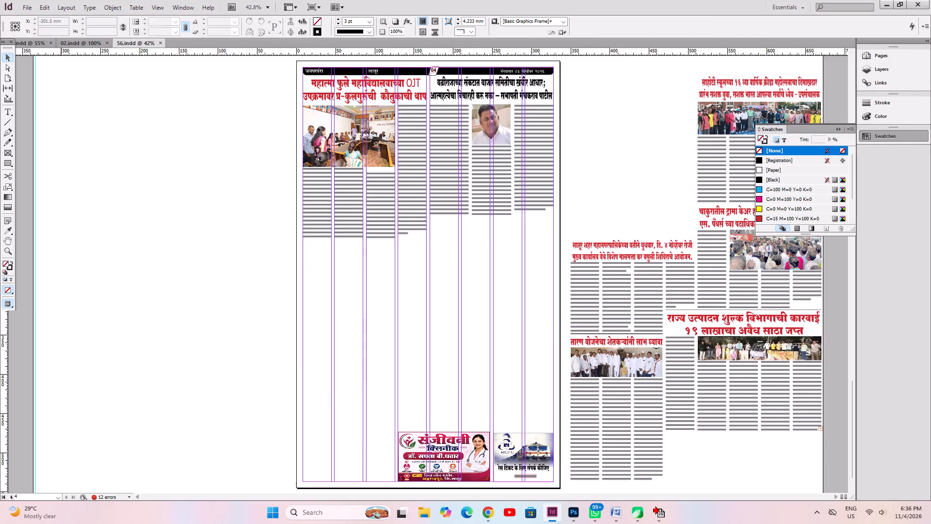
click(0, 109)
drag(108, 139, 235, 359)
key(ctrl+v)
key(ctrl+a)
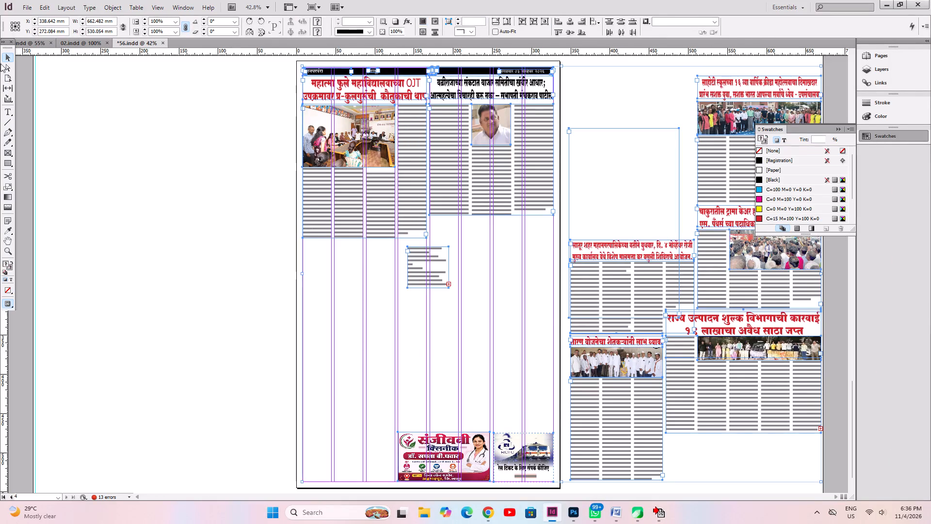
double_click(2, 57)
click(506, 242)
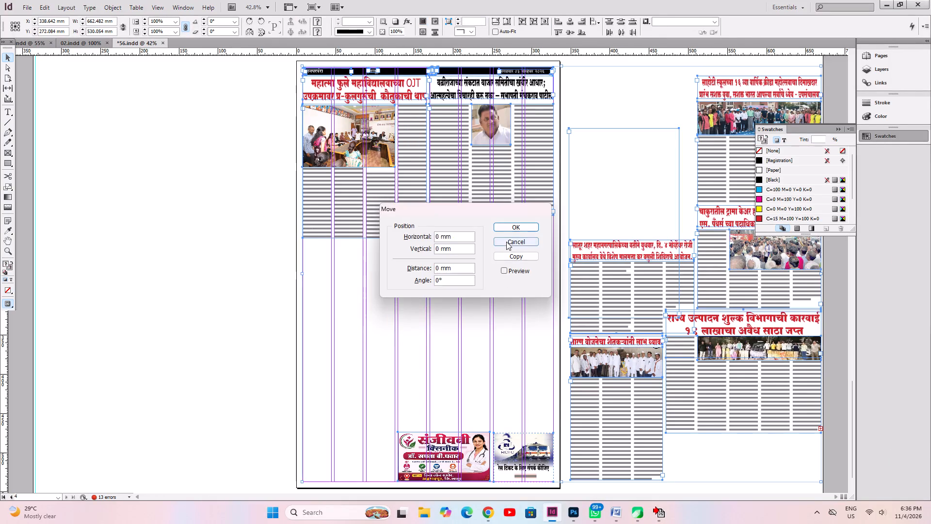
Move the newly placed raw-text frame off page 04 onto the pasteboard beside the page's left edge.
click(6, 60)
click(154, 239)
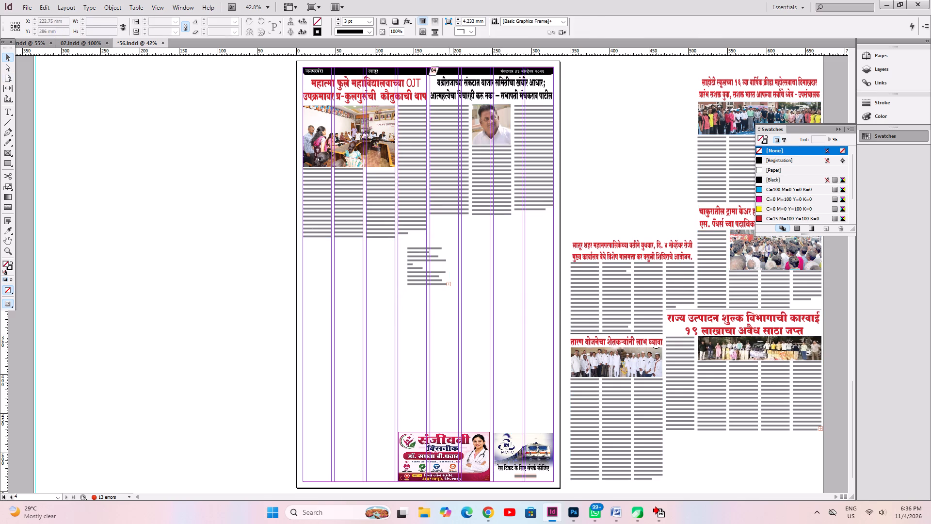
drag(433, 281, 176, 212)
Duplicate the whole farmers' story, with headline, body and portrait, directly below the original in the same columns.
drag(498, 277, 468, 87)
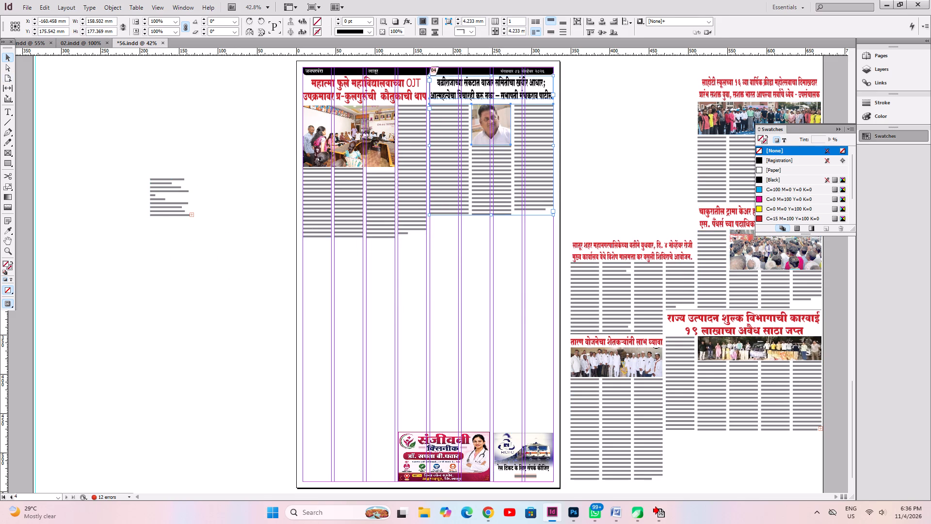
ctrl+alt+shift+drag(504, 154, 504, 296)
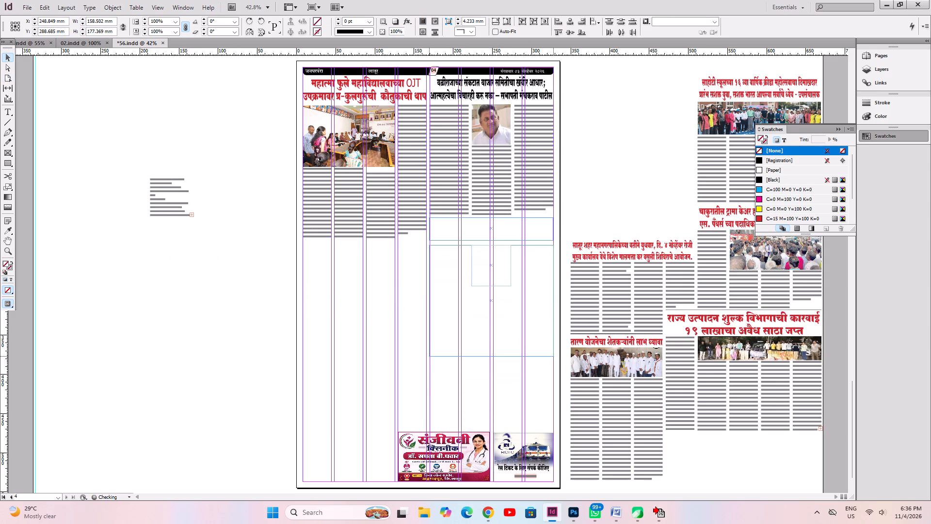
ctrl+alt+shift+drag(504, 296, 504, 297)
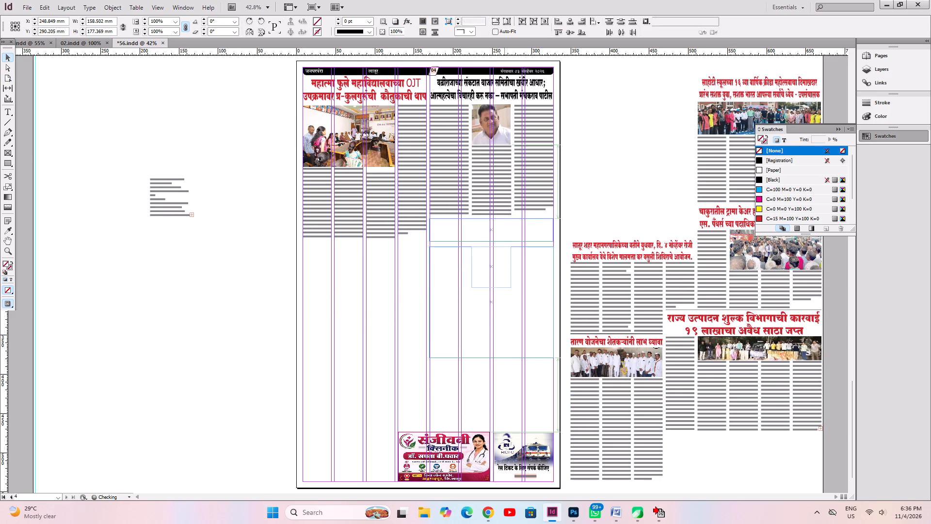
key(ctrl+1)
scroll(501, 299, up, 3)
shift+click(425, 227)
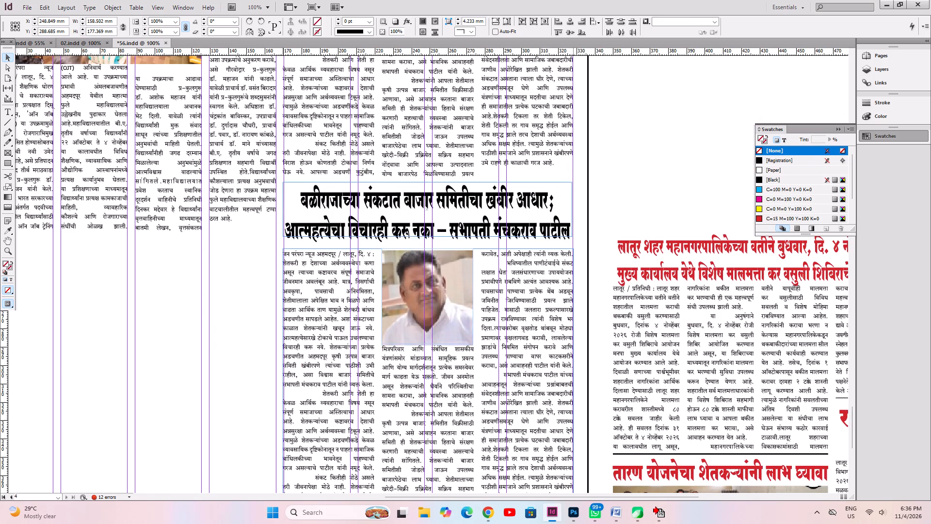
click(640, 174)
Draw a horizontal 2 pt rule about 158.5 mm long between the original story and its duplicate, and save the document.
click(9, 120)
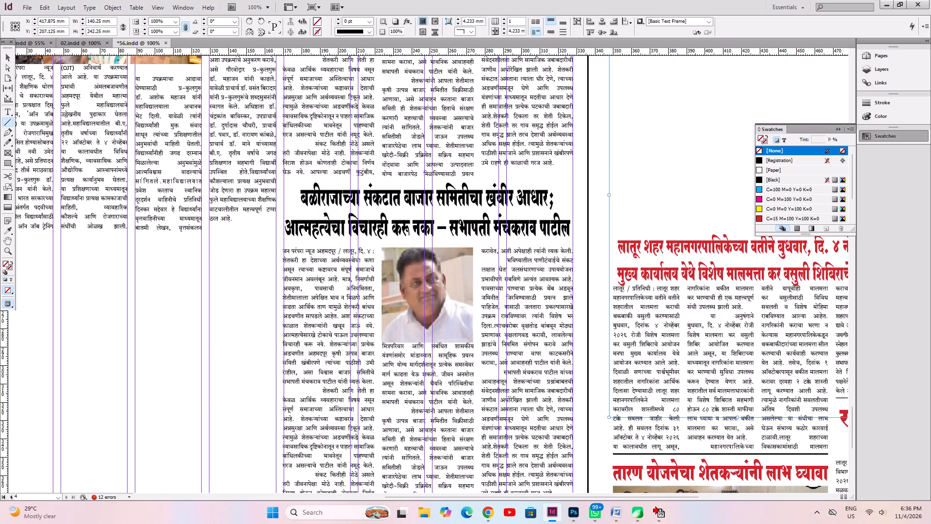
shift+drag(283, 178, 562, 246)
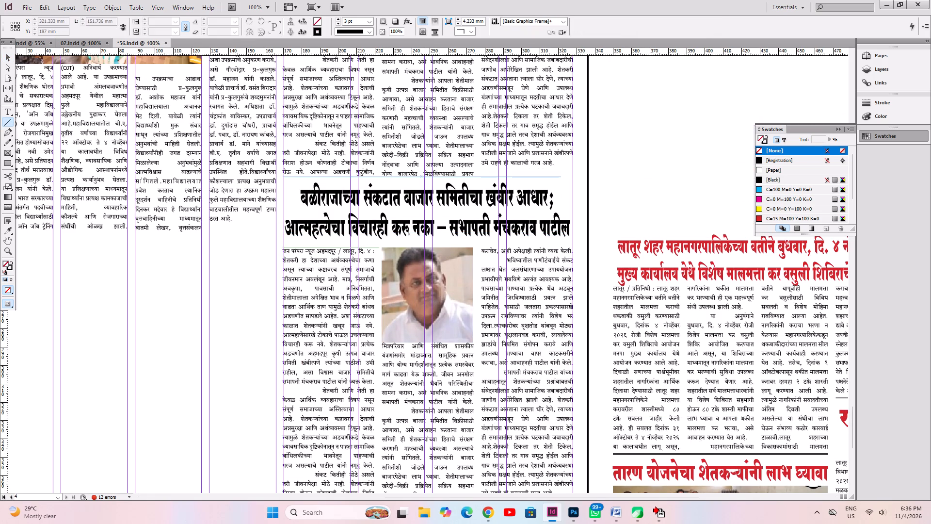
shift+drag(562, 246, 573, 262)
key(Down)
key(Down)
key(Down)
key(Down)
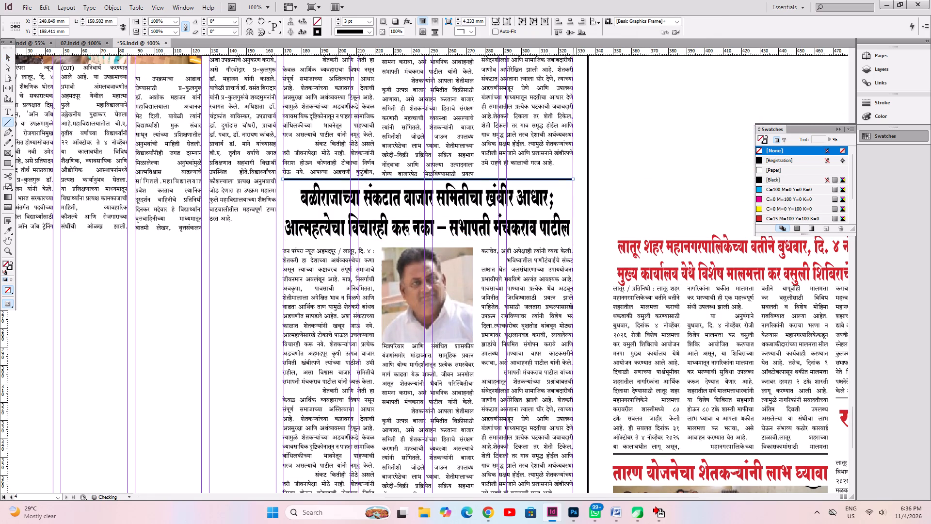
key(Down)
click(336, 22)
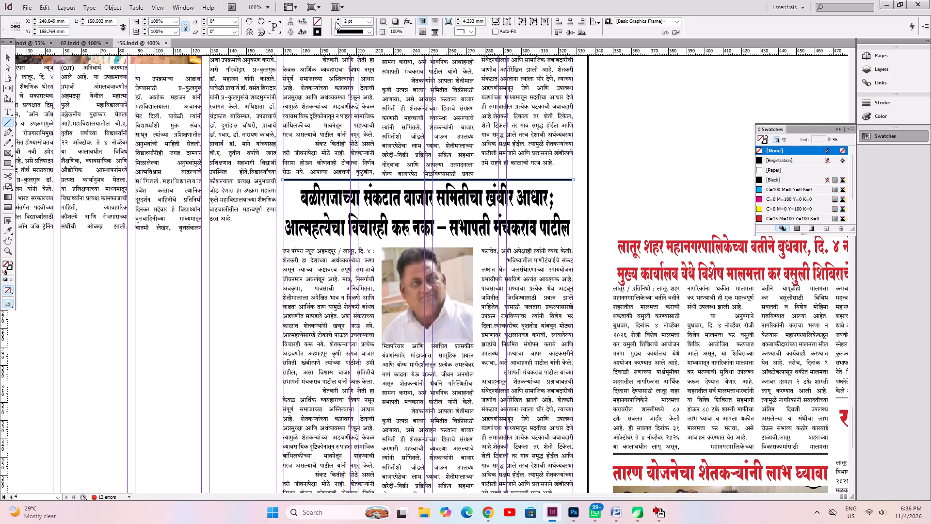
key(ctrl+s)
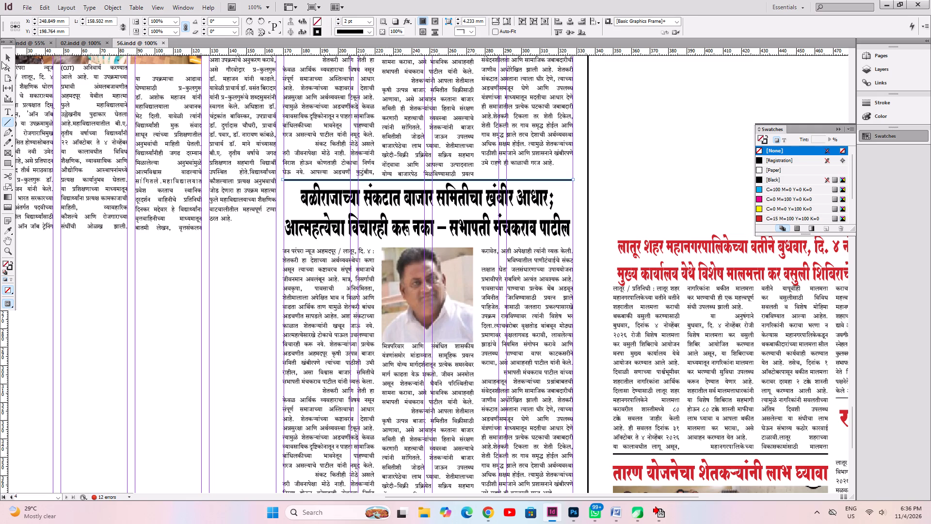
Stretch the original farmers' story headline and its frame vertically to about 32 mm high, and save the document.
click(7, 57)
scroll(488, 277, up, 8)
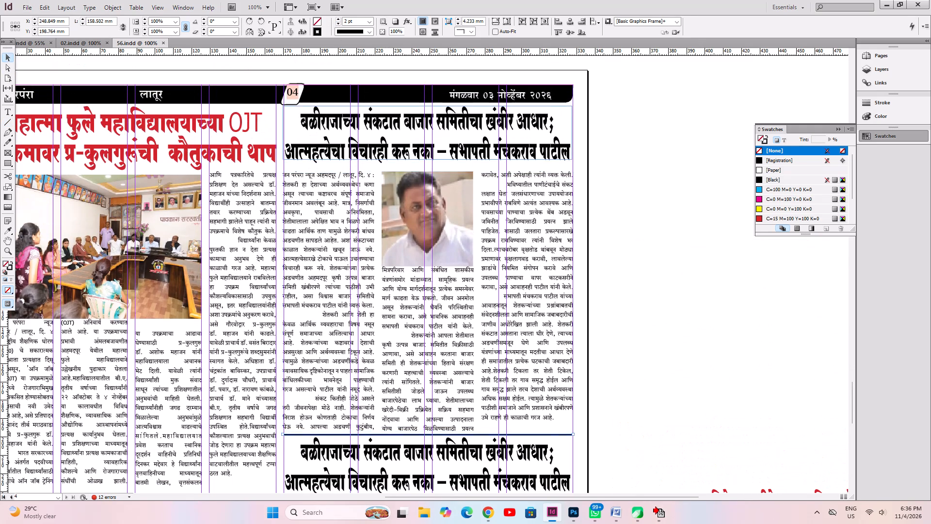
click(450, 122)
ctrl+drag(425, 158, 426, 165)
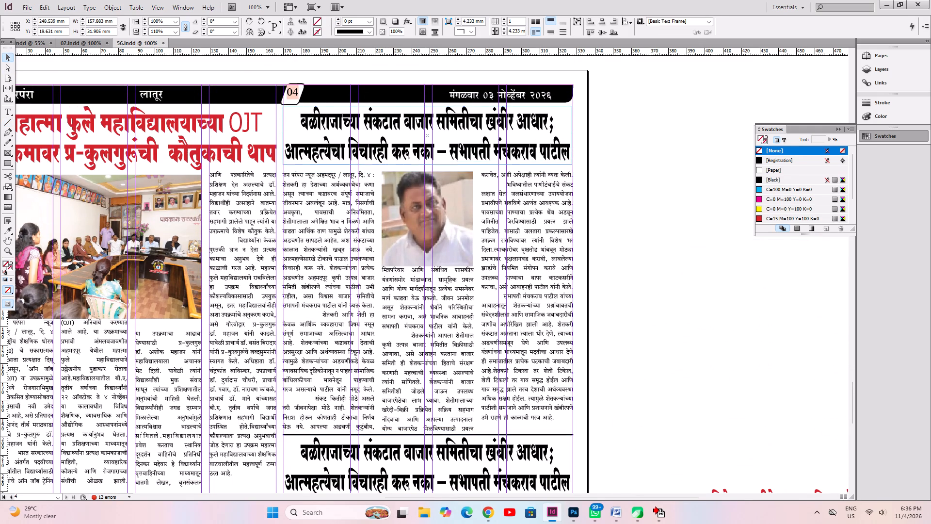
key(ctrl+s)
click(650, 279)
key(ctrl+s)
Fit the raw-text frame on the pasteboard to its content so the complete finance-company story shows.
key(space)
key(space)
key(space)
key(space)
key(space)
key(space)
key(space)
key(space)
key(space)
key(space)
key(space)
key(space)
key(space)
key(space)
key(space)
key(space)
key(space)
key(space)
key(space)
key(space)
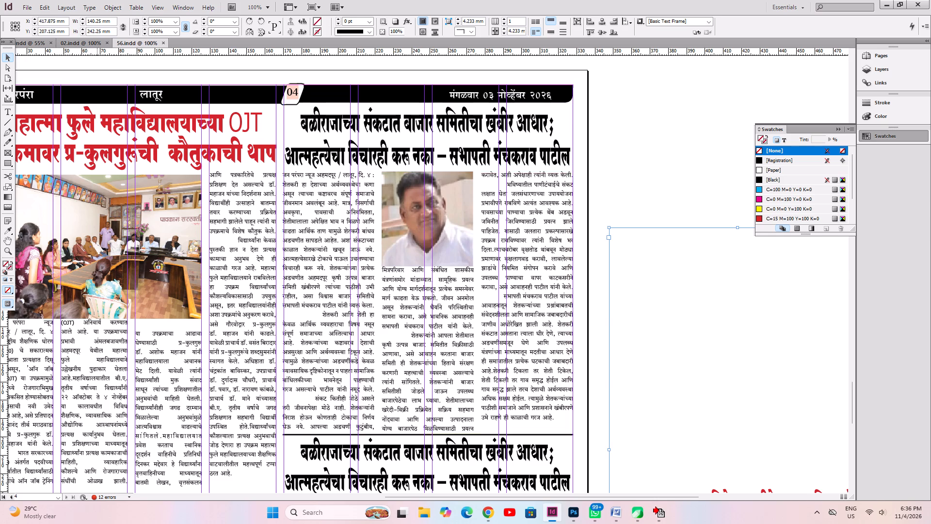
drag(140, 340, 724, 295)
drag(359, 319, 322, 237)
ctrl+click(214, 291)
key(ctrl+alt+c)
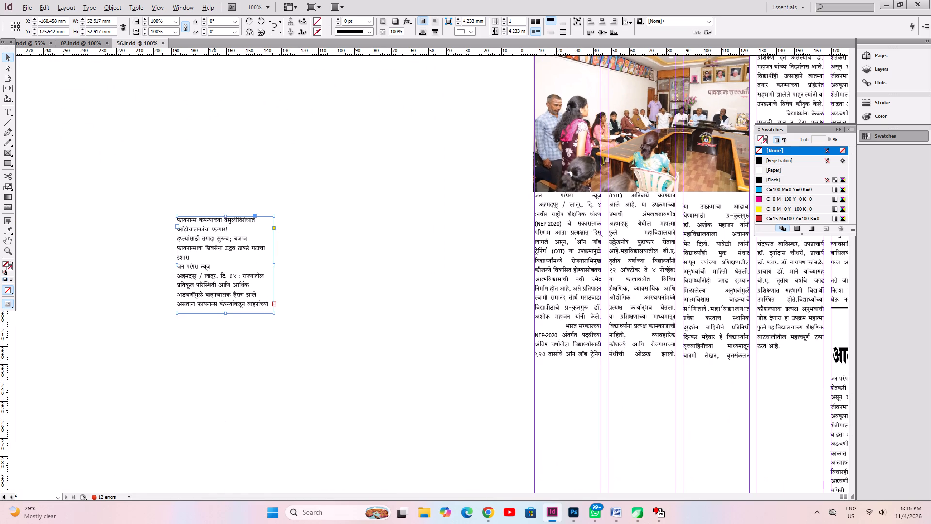
Cut the title "फायनान्स कंपन्यांच्या वसुलीविरोधात ऑटोचालकांचा एल्गार!" from the raw text, paste it unformatted over the duplicated headline, and save.
click(8, 111)
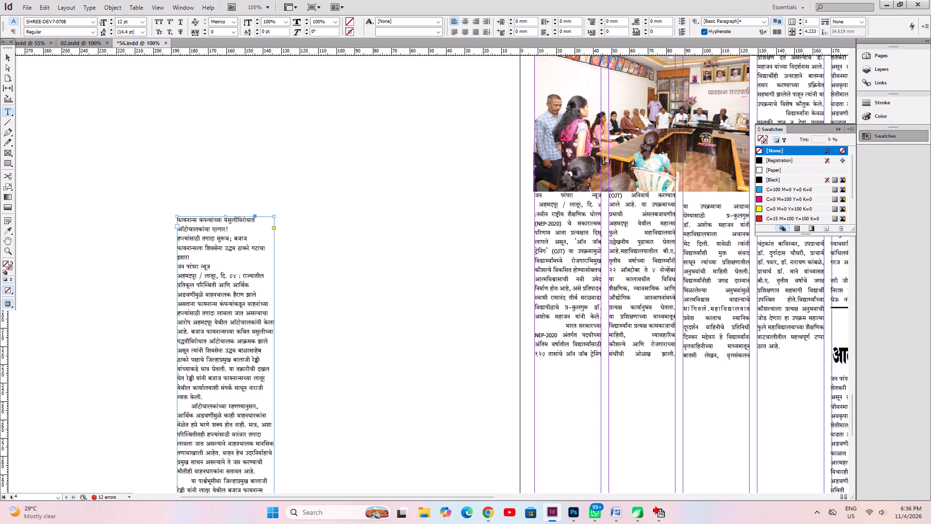
click(245, 233)
drag(242, 231, 98, 182)
key(ctrl+x)
alt+drag(444, 335, 0, 244)
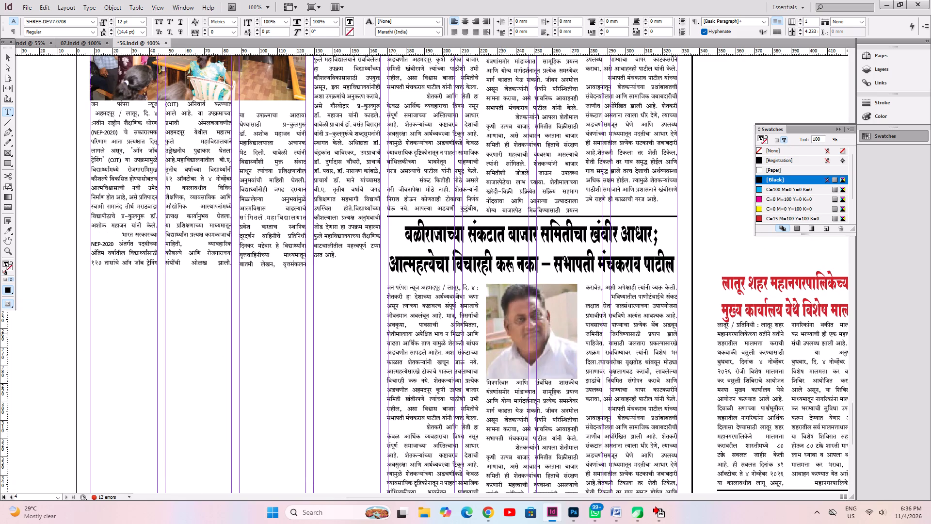
click(486, 265)
key(ctrl+a)
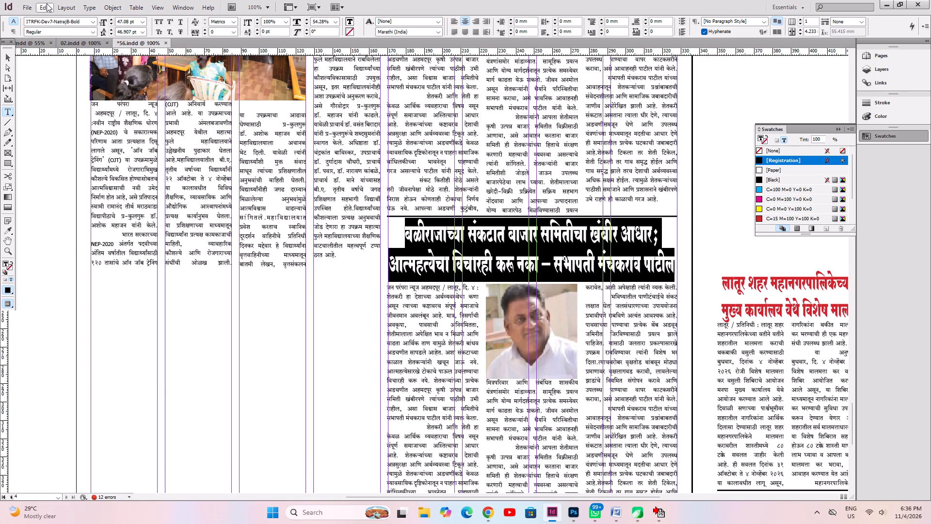
click(47, 3)
click(79, 79)
key(ctrl+alt+c)
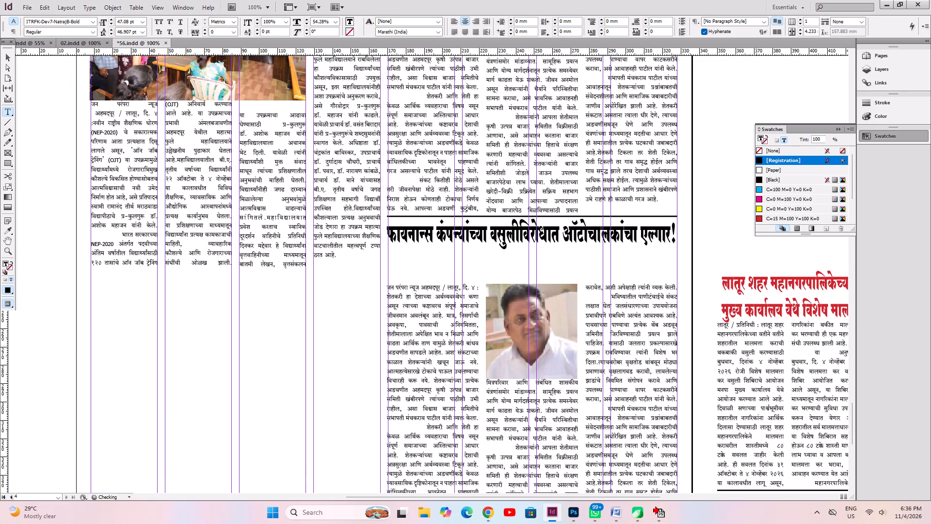
key(ctrl+a)
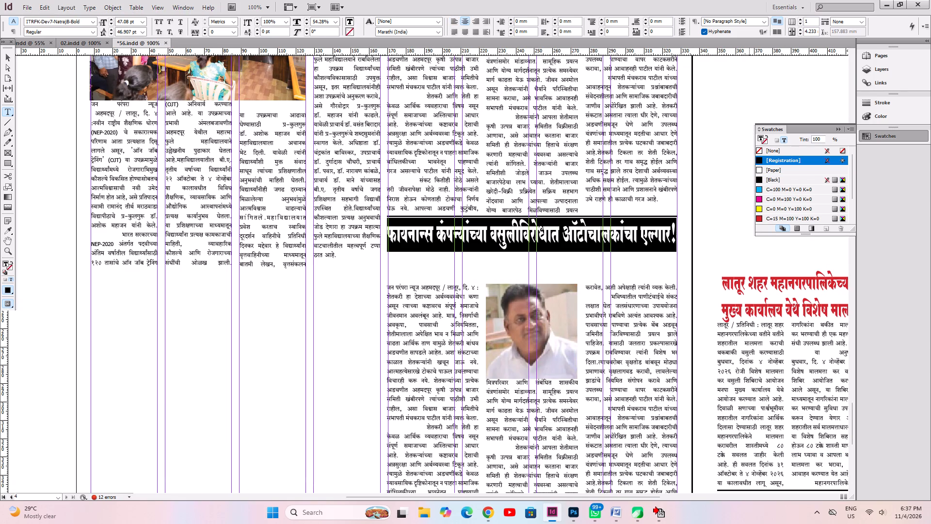
key(ctrl+s)
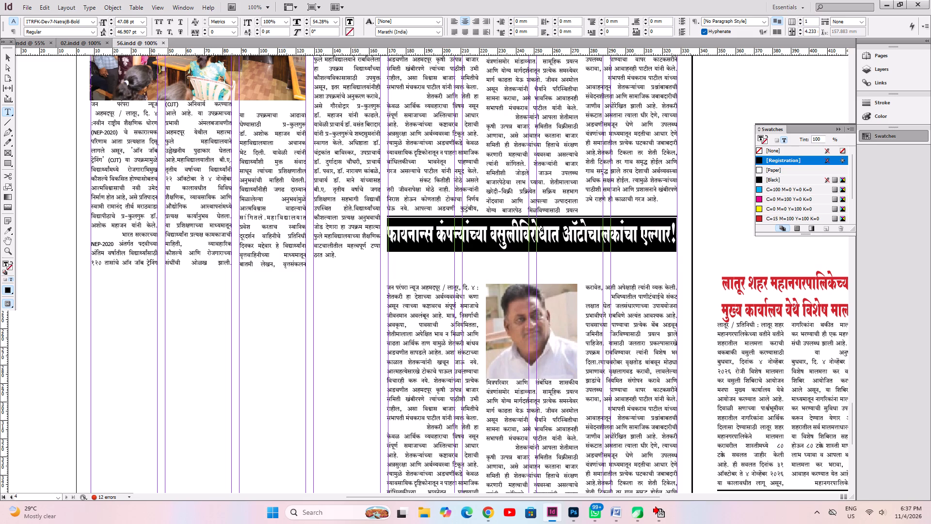
key(ctrl+0)
key(ctrl+s)
key(ctrl+s)
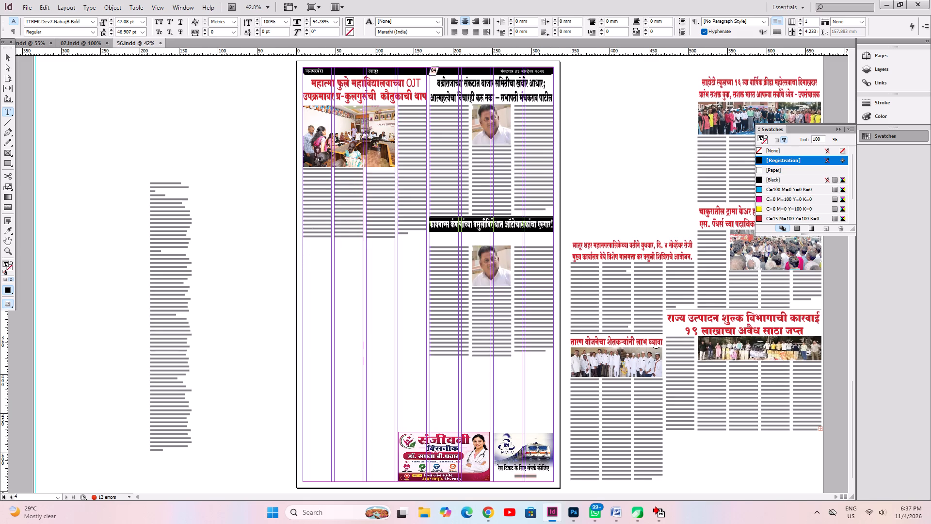
Delete the remaining subheading lines and the blank line above the dateline in the raw finance-company text.
click(172, 202)
key(ctrl+1)
drag(311, 245, 160, 198)
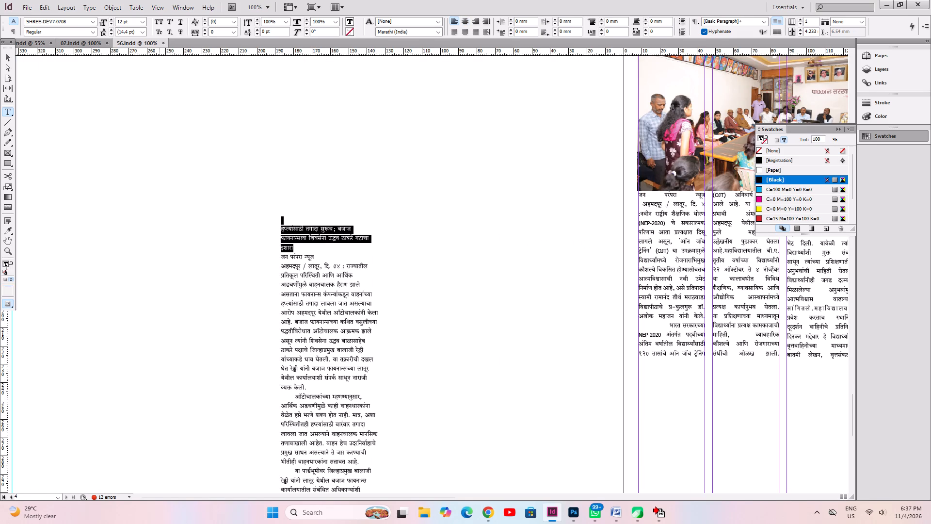
key(BackSpace)
key(Down)
key(shift+Up)
key(shift+Up)
key(shift+Up)
key(shift+Up)
key(shift+Up)
key(shift+Up)
key(shift+Up)
key(shift+Up)
key(shift+Up)
key(shift+Up)
key(shift+Up)
key(shift+Up)
key(shift+Up)
key(shift+Up)
key(shift+Up)
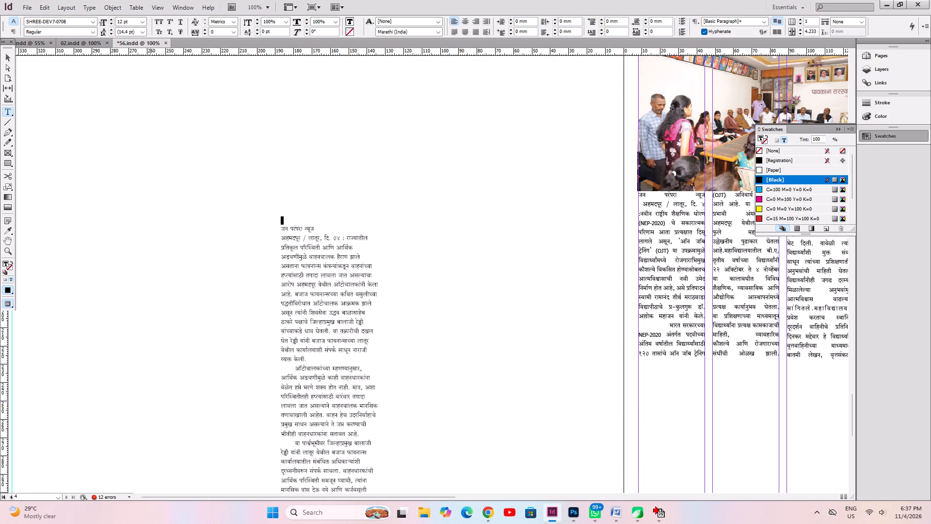
key(BackSpace)
Cut the remaining raw text, replace the duplicated story's body with it, fully justify it, fit the frame to content and save.
key(ctrl+a)
key(ctrl+x)
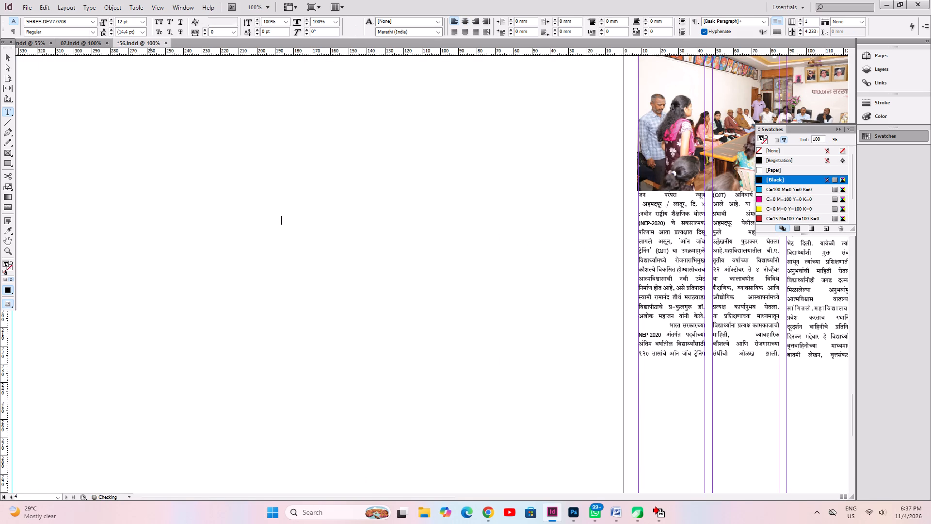
alt+drag(504, 361, 0, 221)
alt+drag(366, 290, 251, 279)
click(379, 294)
key(ctrl+a)
key(ctrl+v)
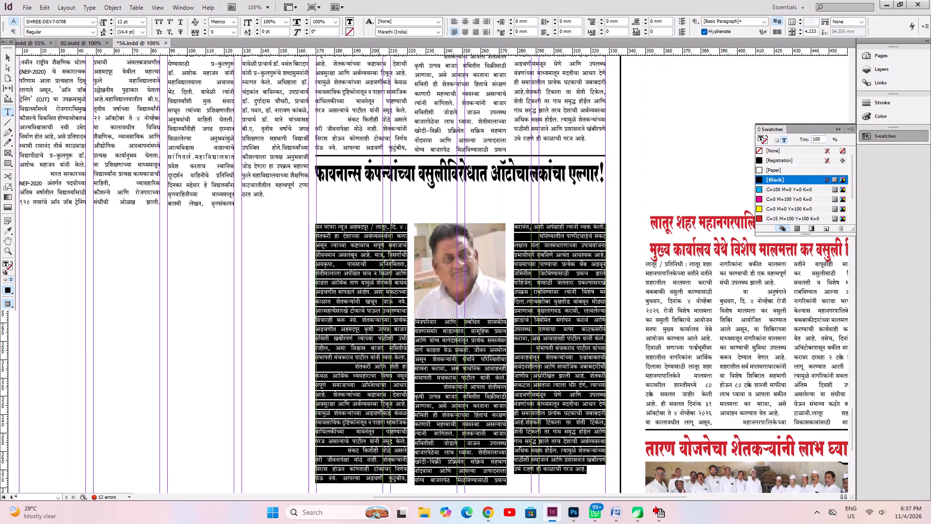
key(ctrl+alt+c)
key(ctrl+a)
key(ctrl+shift+j)
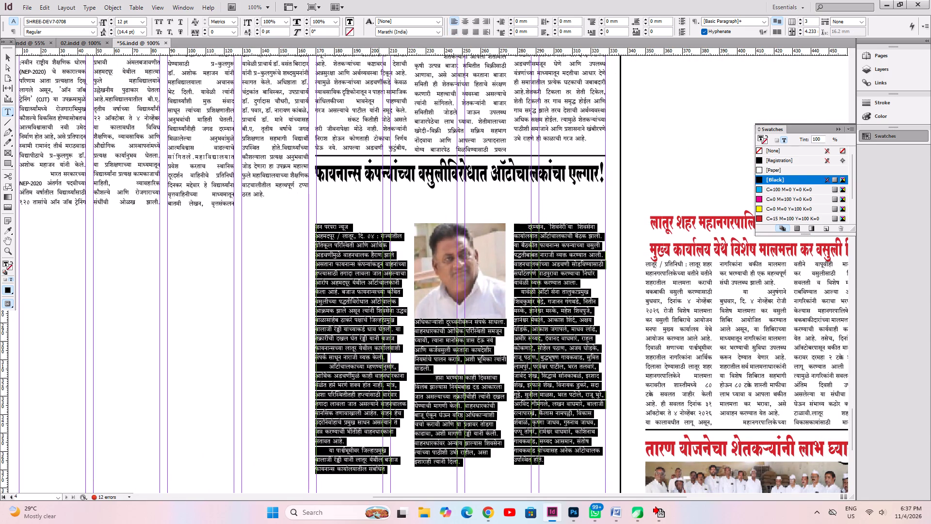
key(ctrl+alt+c)
key(ctrl+s)
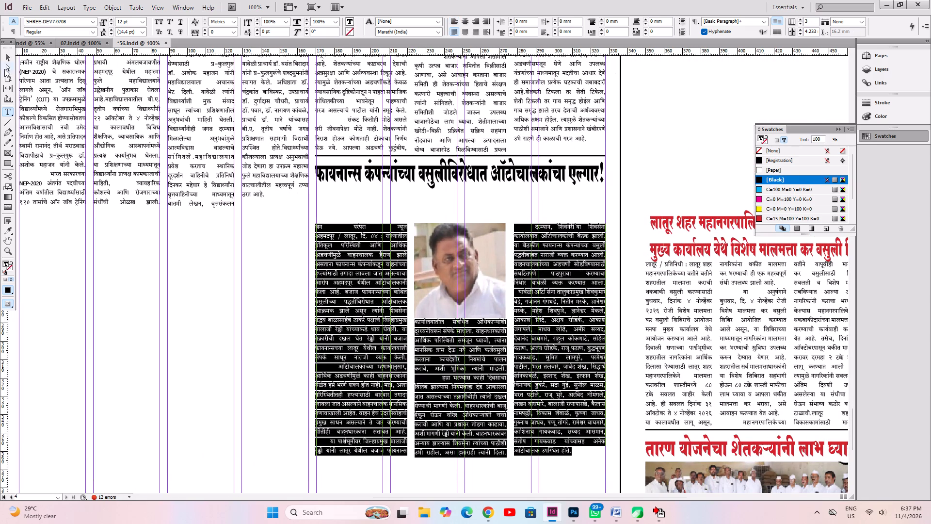
Delete the duplicated portrait photo from the finance-company story and save the document.
click(5, 57)
ctrl+click(454, 247)
key(Delete)
key(ctrl+s)
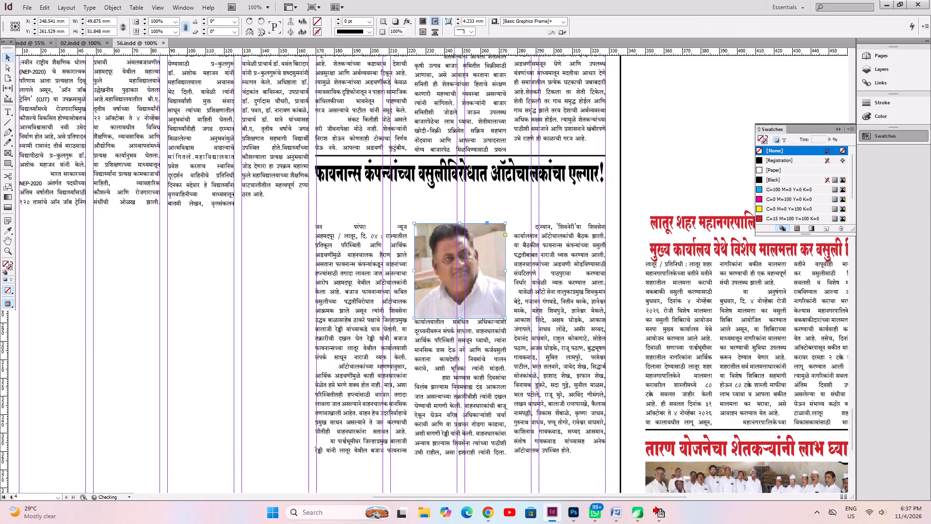
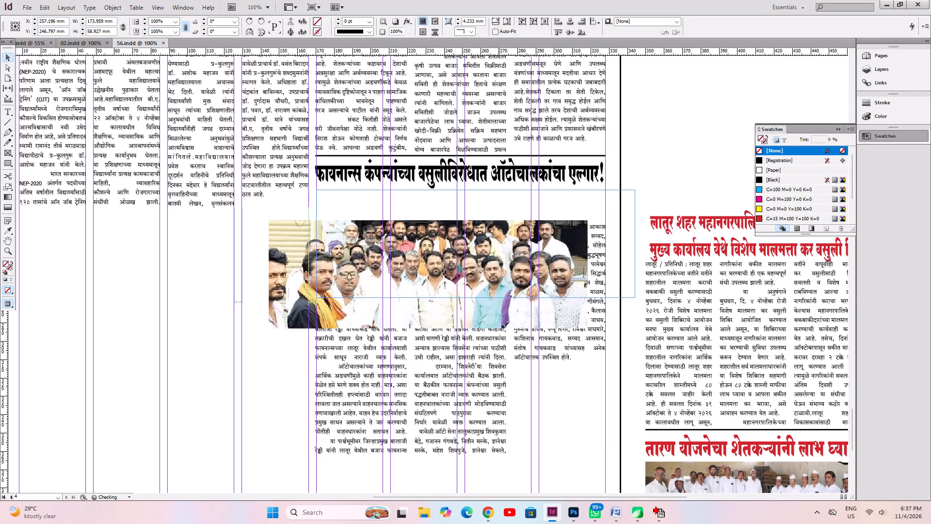
Scale the auto drivers' group photo down proportionally to match the width of the finance-company headline above it.
ctrl+shift+drag(636, 298, 616, 262)
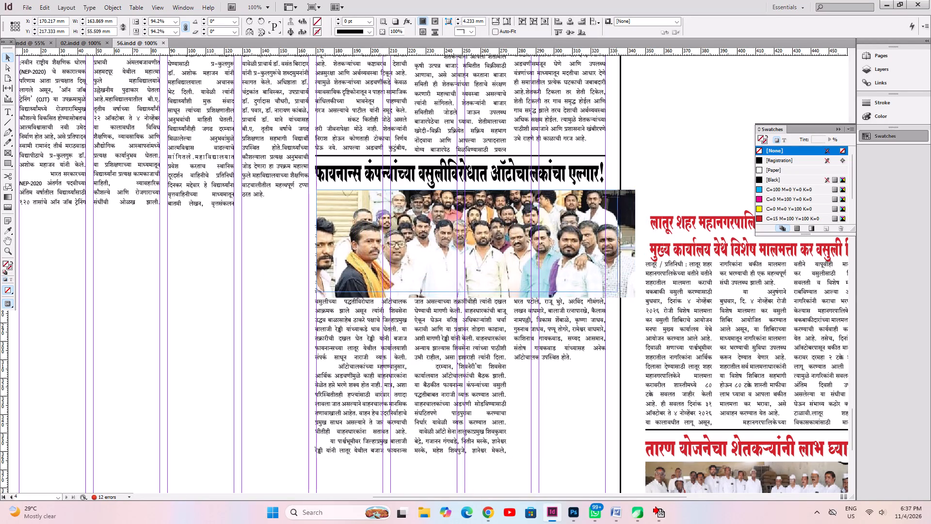
ctrl+shift+drag(616, 262, 607, 249)
Move the finance-company body text below the group photo, fit its frame to content, nudge it up slightly and save.
click(464, 337)
scroll(464, 337, down, 3)
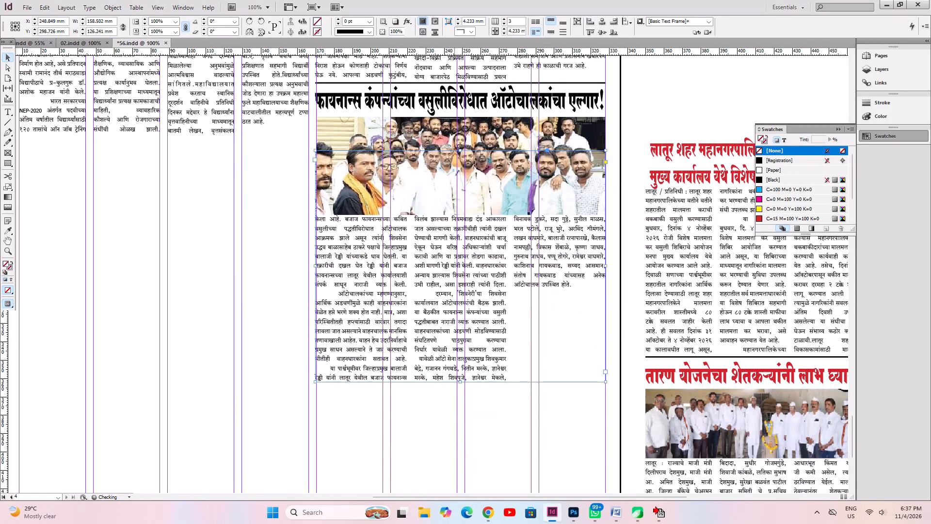
shift+drag(454, 287, 457, 353)
key(ctrl+alt+c)
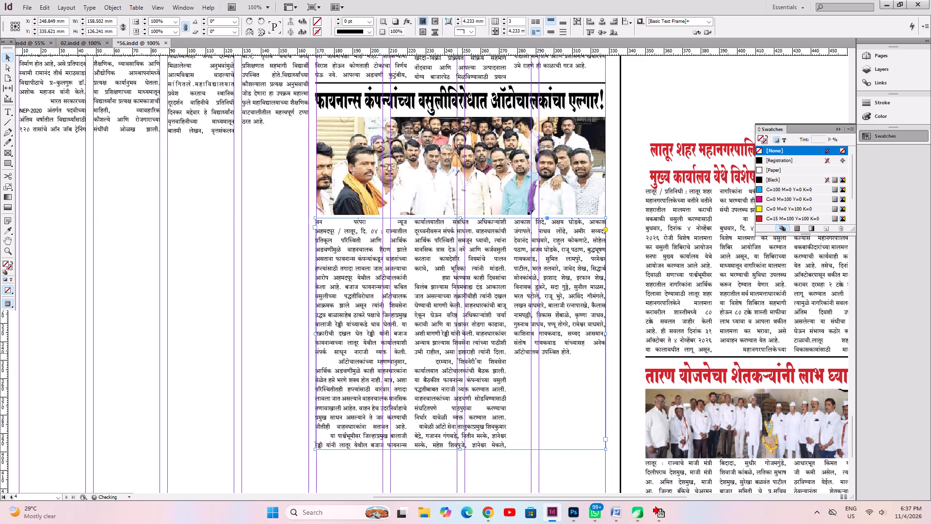
key(Up)
key(Up)
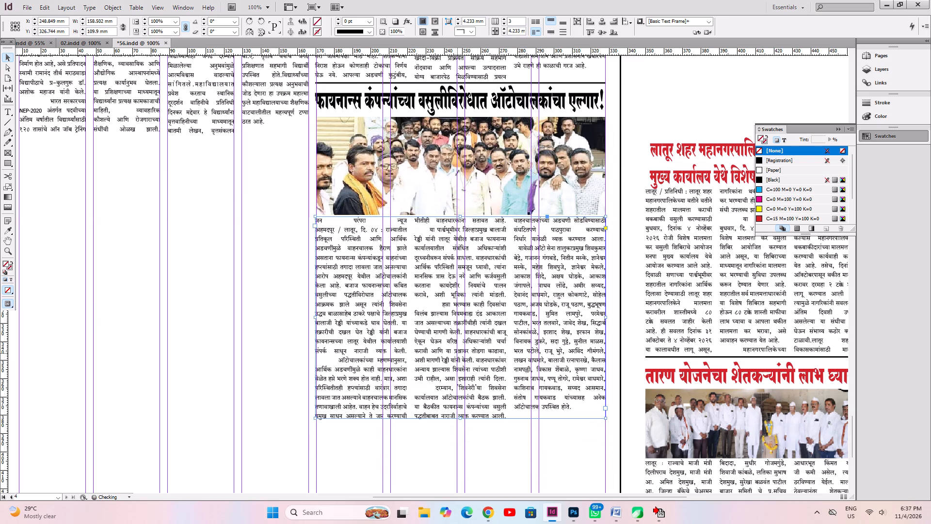
key(ctrl+s)
key(ctrl+s)
Delete the leftover empty text frame on the pasteboard beside page 04 and save the document.
key(ctrl+0)
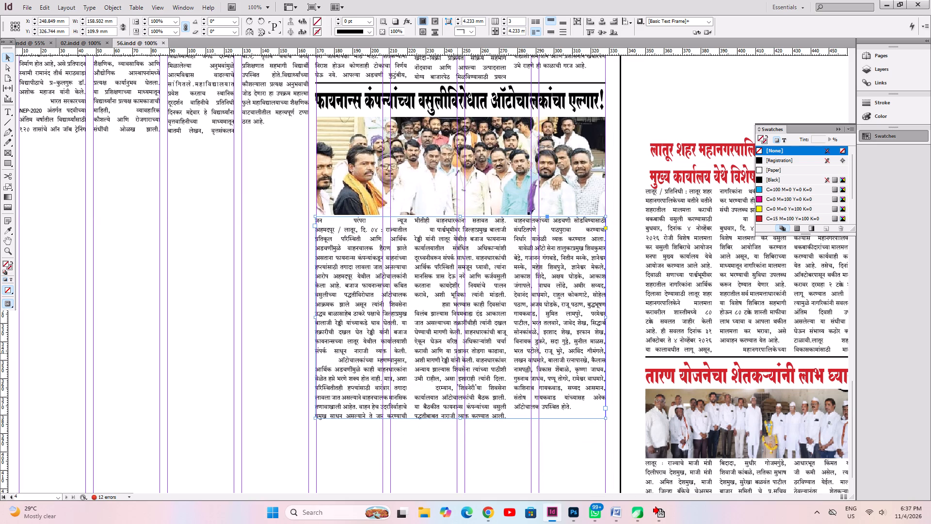
key(ctrl+a)
key(ctrl+s)
click(80, 233)
drag(66, 139, 235, 428)
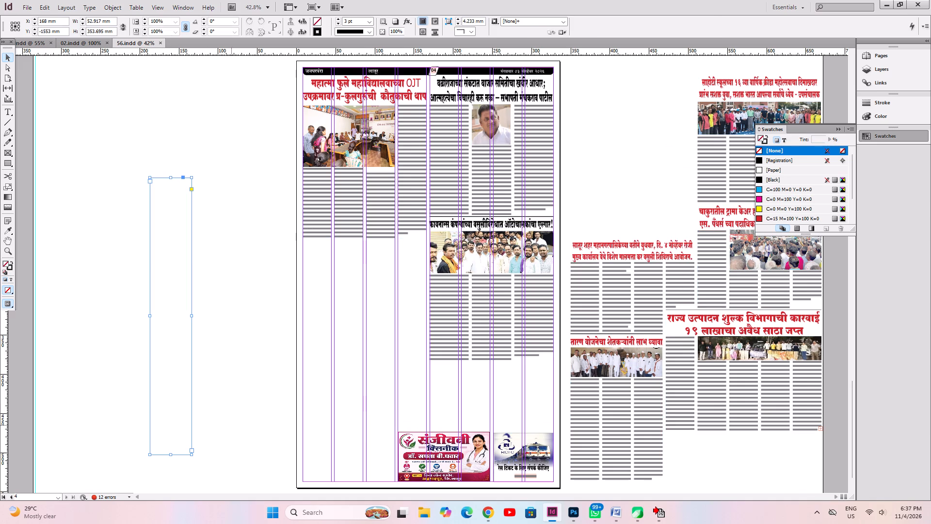
key(Delete)
key(ctrl+s)
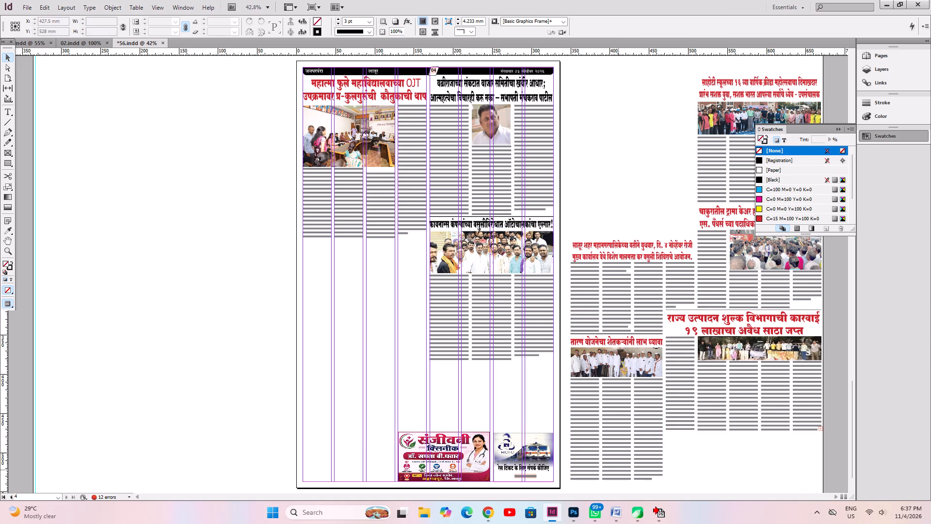
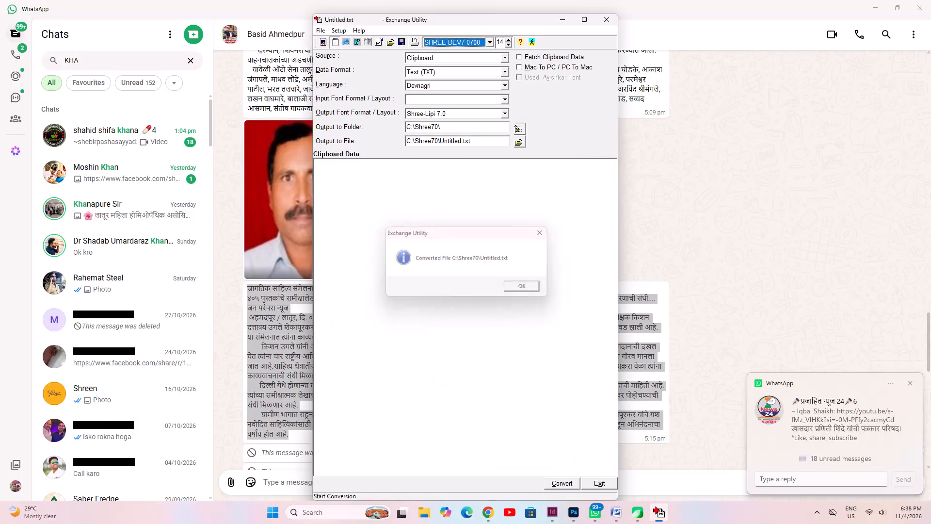
Switch to InDesign, draw a text frame about 140 by 192 mm on the pasteboard beside page 04, and paste the converted literature-convention story into it.
click(550, 516)
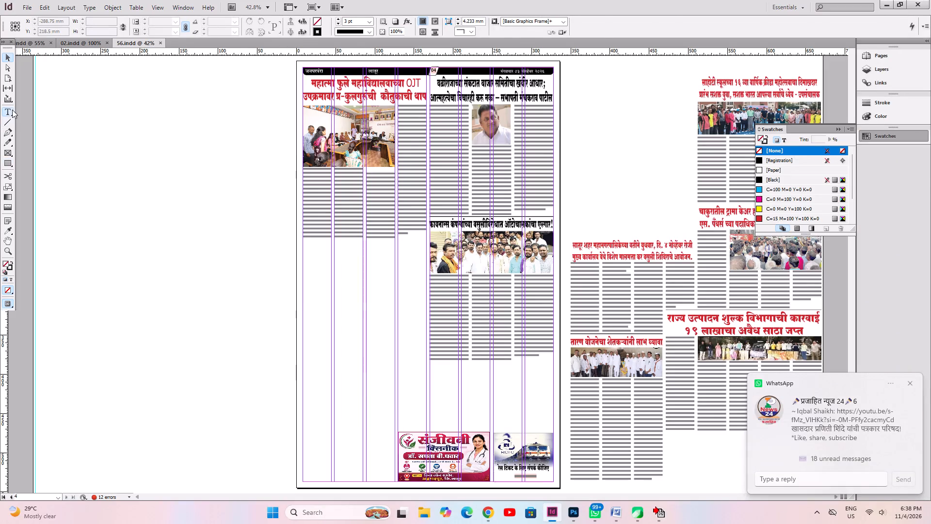
click(12, 110)
drag(163, 266, 273, 417)
key(ctrl+v)
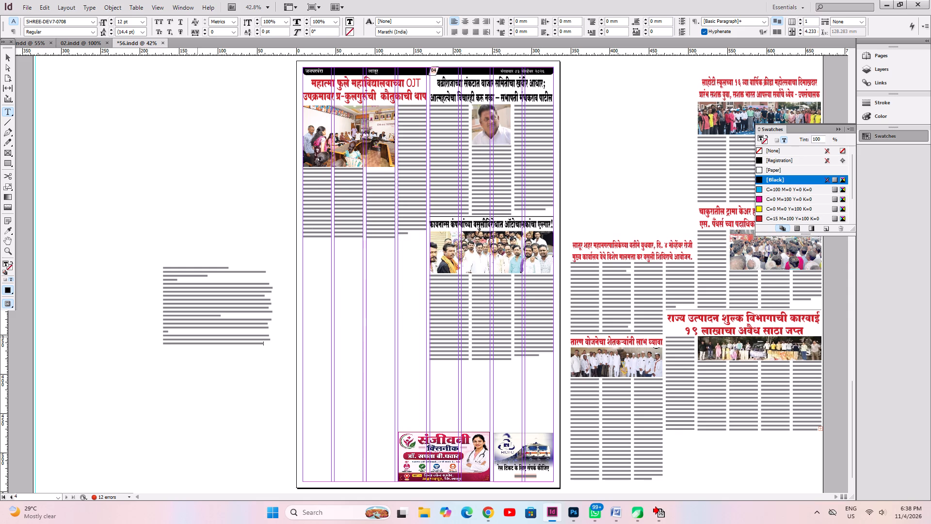
click(6, 58)
Move the raw literature-conference text frame to the empty columns below the OJT story on page 04.
drag(226, 317, 489, 432)
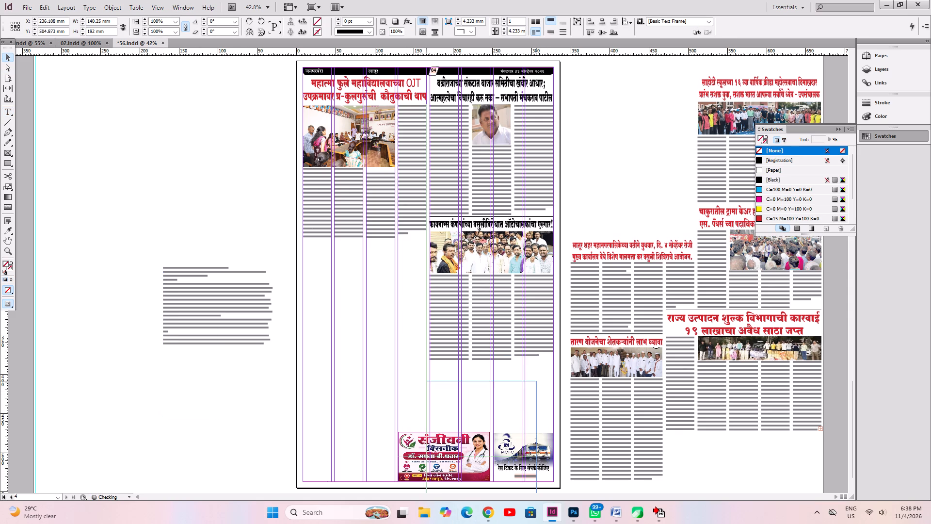
drag(489, 432, 493, 416)
key(ctrl+1)
key(space)
key(space)
drag(385, 267, 335, 328)
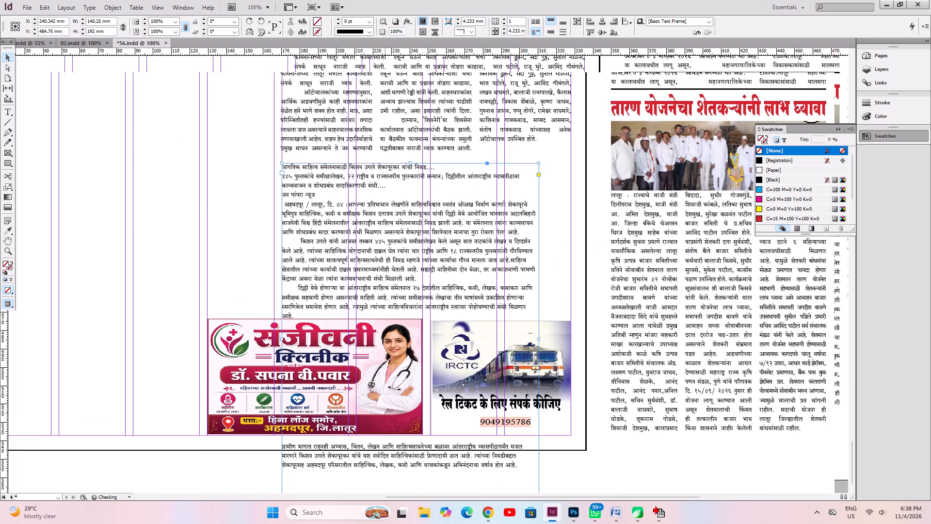
drag(335, 328, 200, 475)
key(space)
key(space)
key(space)
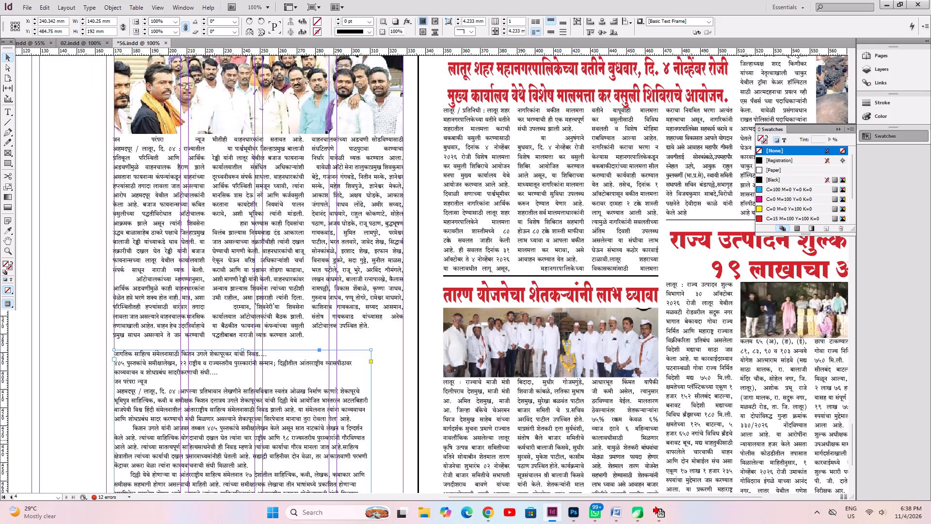
drag(193, 421, 366, 421)
drag(364, 437, 61, 223)
key(space)
drag(69, 208, 277, 377)
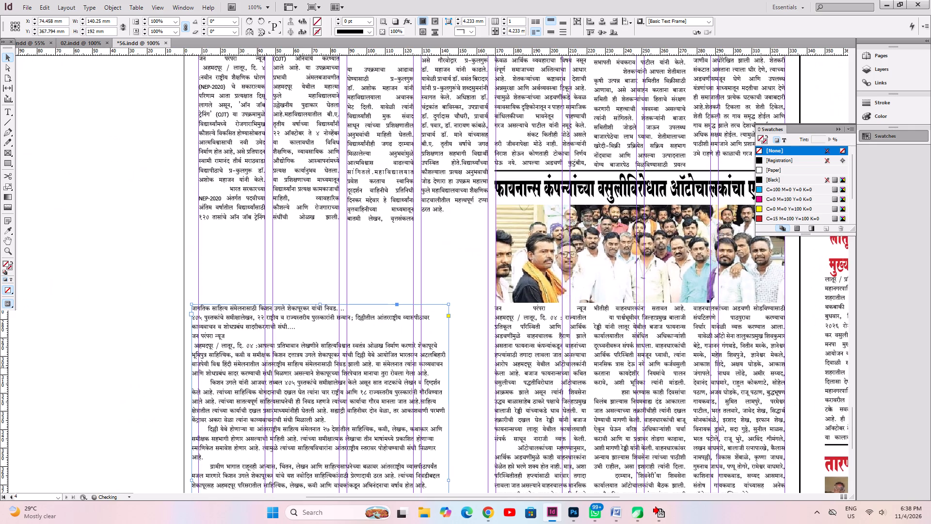
drag(257, 368, 262, 398)
Duplicate the 2 pt divider line above the finance-company headline and place the copy directly below the OJT story.
ctrl+click(503, 169)
drag(504, 169, 498, 183)
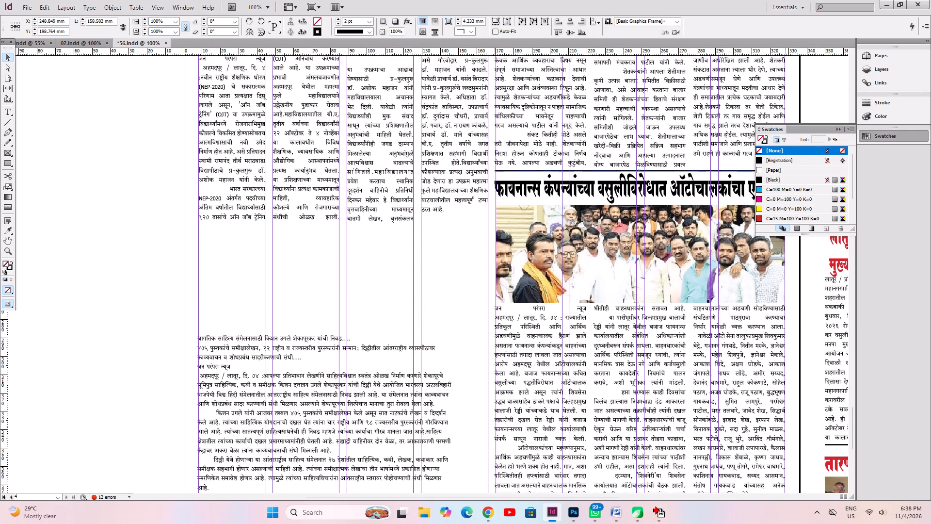
drag(498, 183, 209, 224)
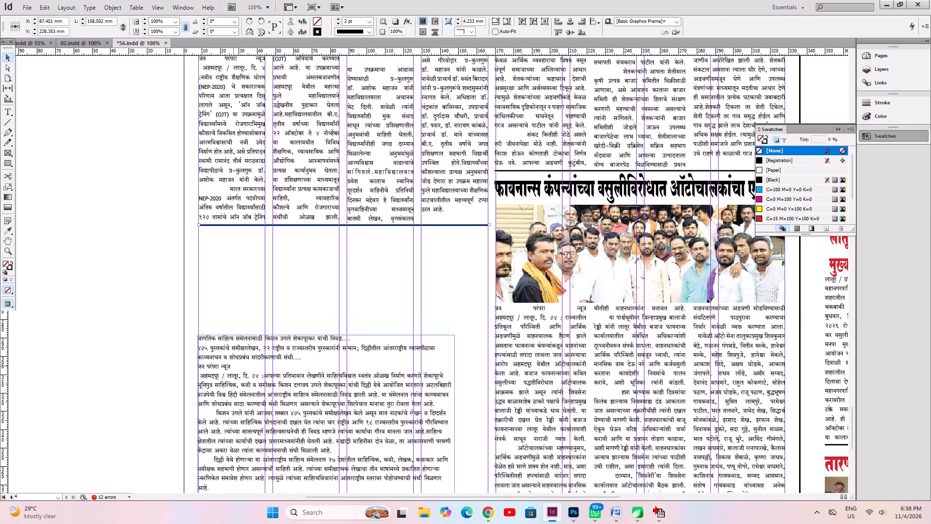
Cut the title beginning "जागतिक साहित्य संमेलनासाठी" from the raw text and set it as a large red two-line headline under the new divider.
click(233, 366)
click(10, 113)
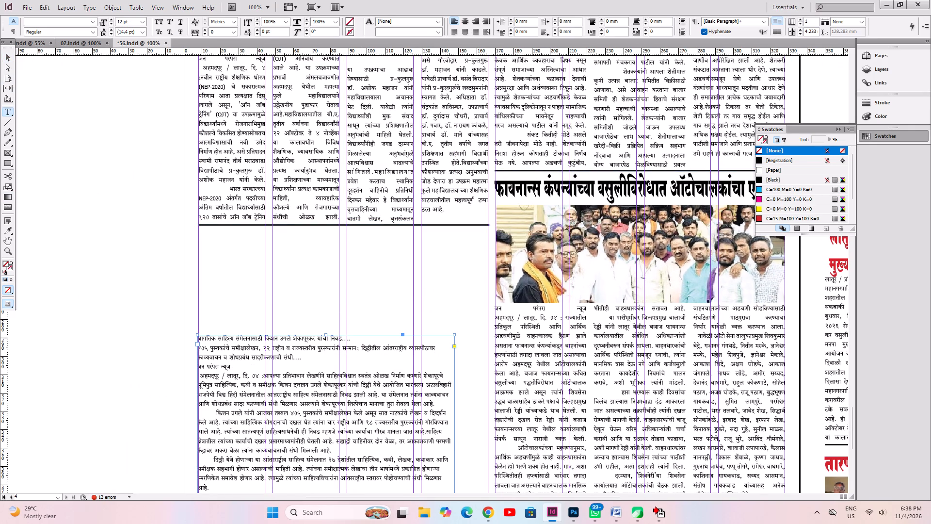
drag(382, 339, 167, 331)
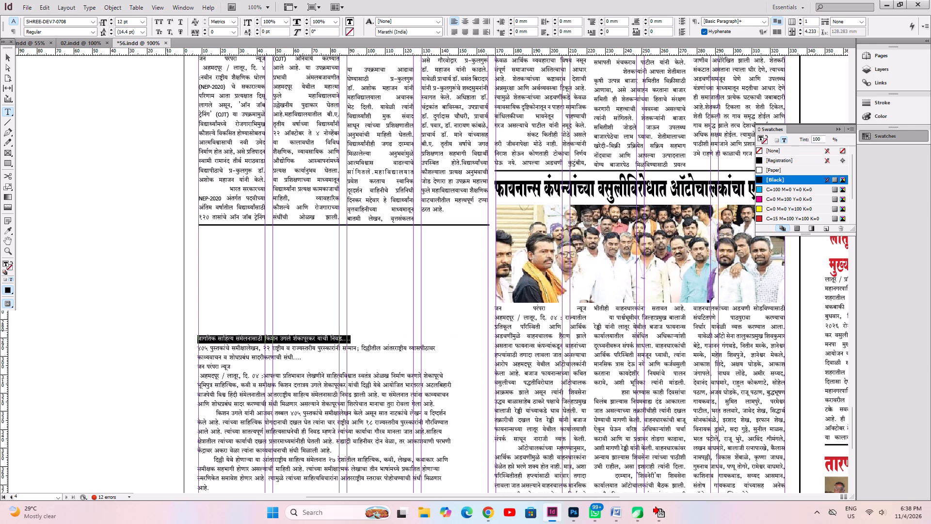
key(ctrl+x)
drag(199, 233, 203, 235)
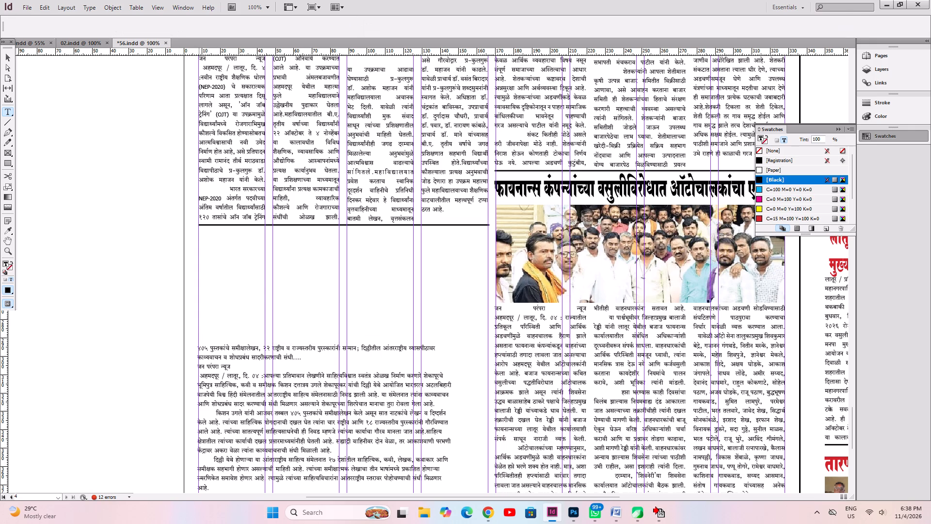
drag(203, 235, 488, 308)
key(ctrl+v)
key(ctrl+a)
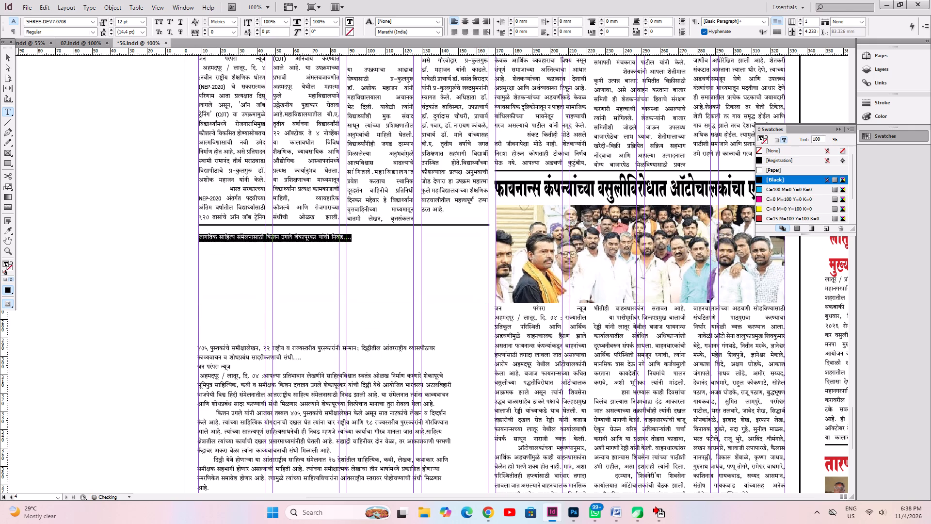
Copy the red headline formatting of the OJT story's headline onto the selected literature-convention title using the Eyedropper.
scroll(488, 308, up, 6)
scroll(320, 206, up, 3)
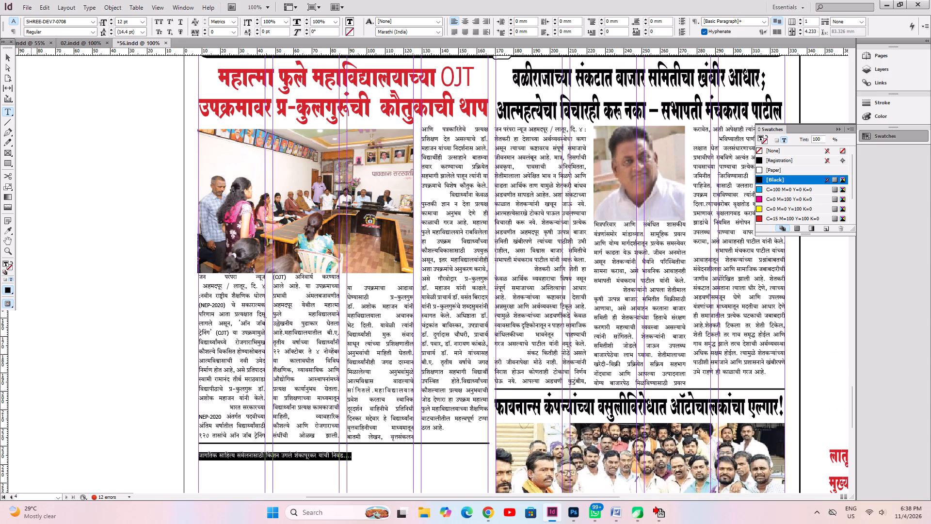
click(7, 229)
click(256, 70)
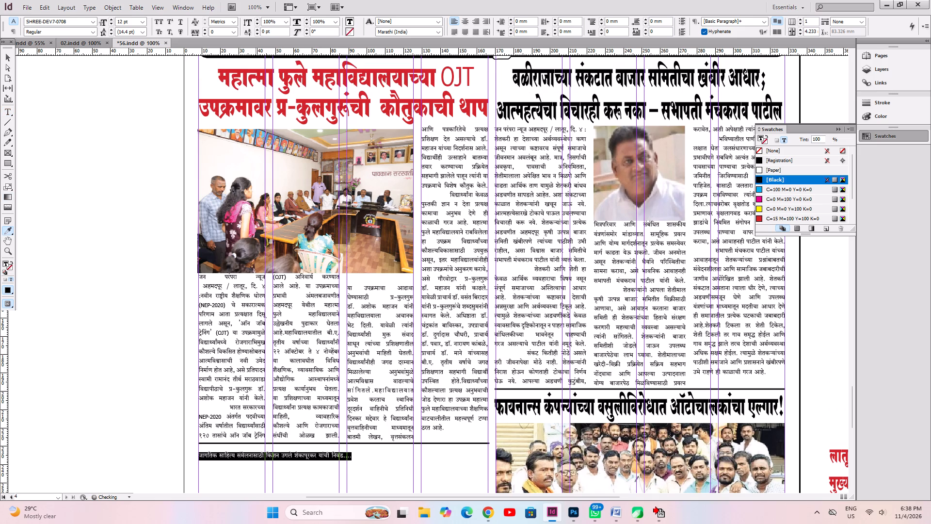
scroll(284, 249, down, 7)
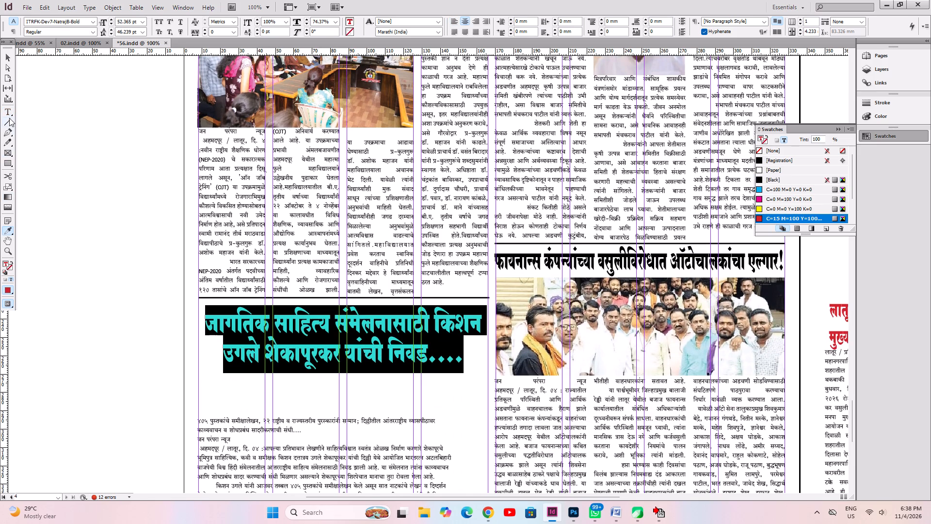
Delete the trailing dots from the literature-convention headline and break its line after "संमेलनासाठी".
click(10, 115)
drag(431, 362, 457, 387)
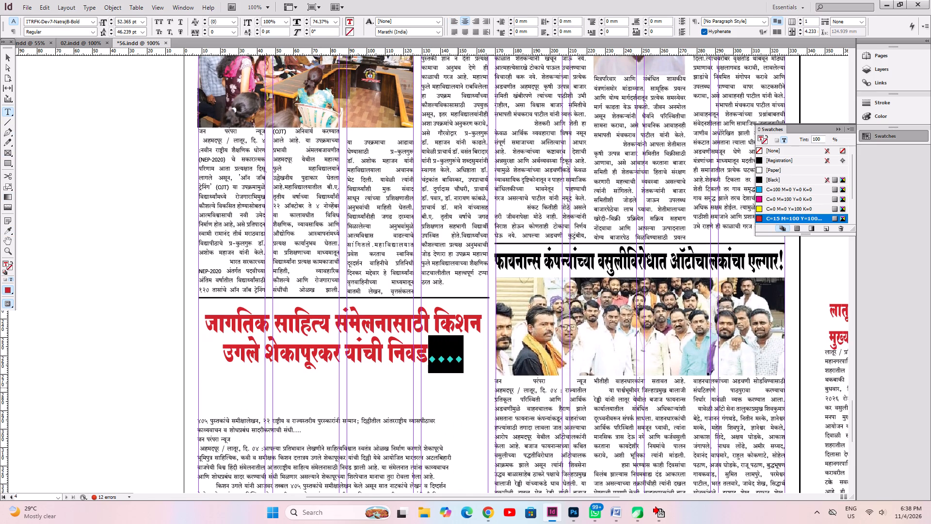
key(Delete)
click(433, 321)
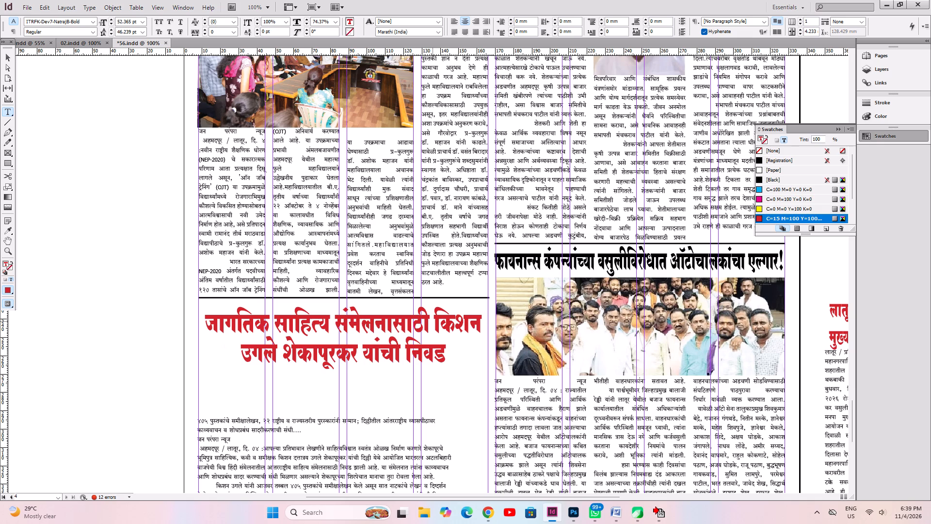
key(Return)
Enlarge the whole literature-convention headline to 58.365 pt with 54.239 pt leading, and save the document.
key(ctrl+a)
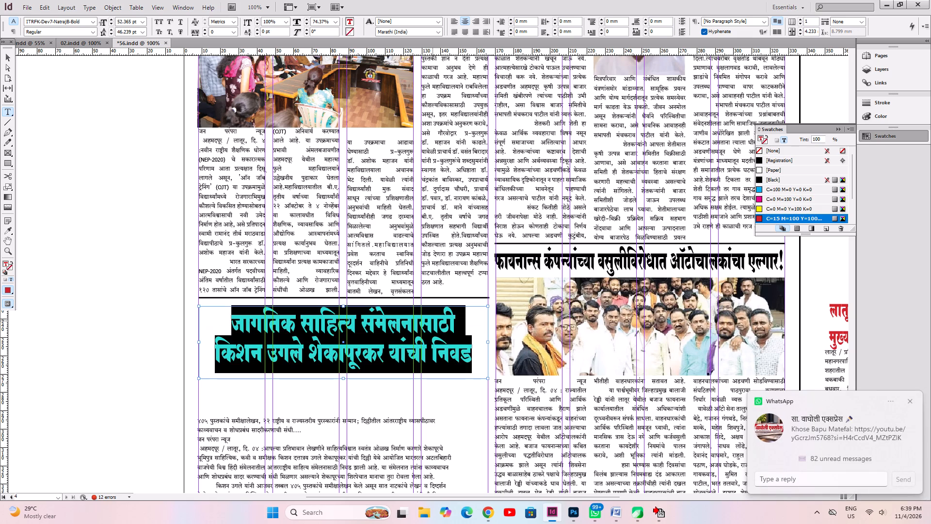
key(ctrl+shift+period)
key(ctrl+shift+period)
key(ctrl+shift+period)
key(ctrl+shift+period)
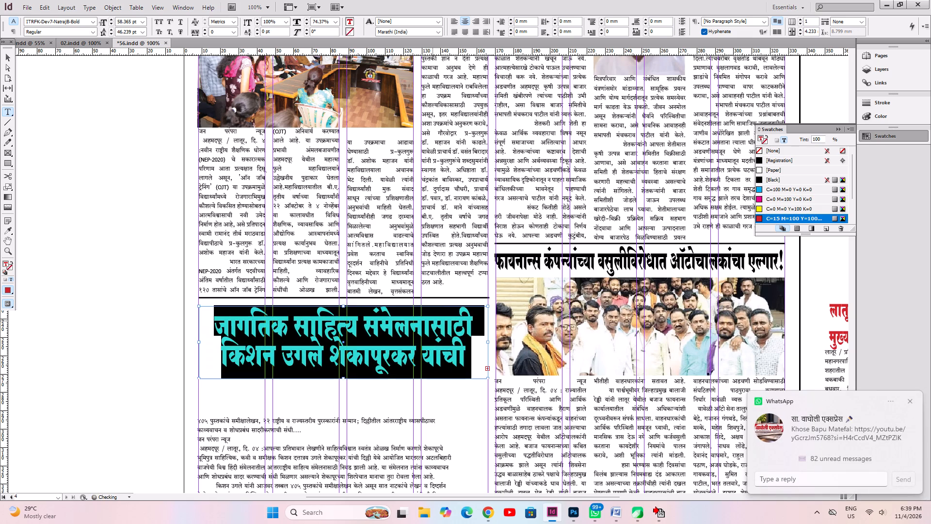
key(ctrl+shift+comma)
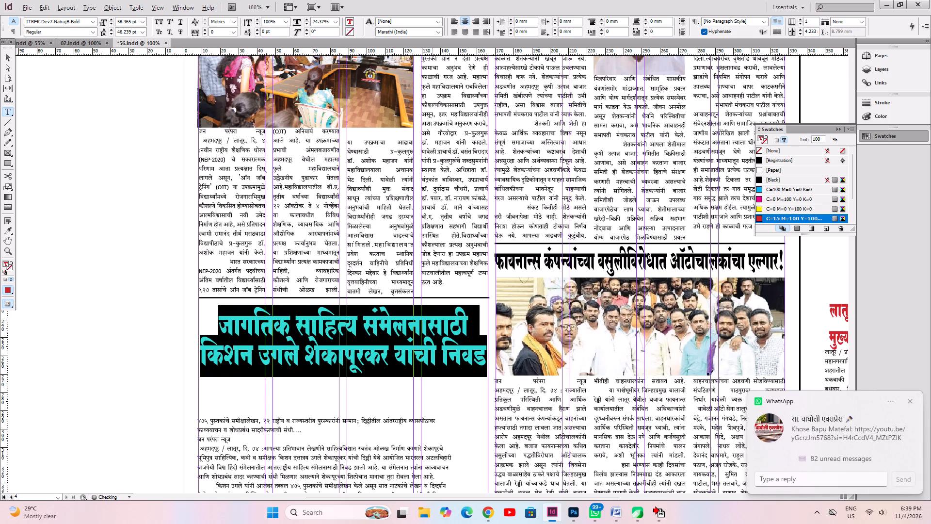
key(alt+Down)
key(alt+Down)
key(alt+Down)
key(alt+Down)
key(ctrl+z)
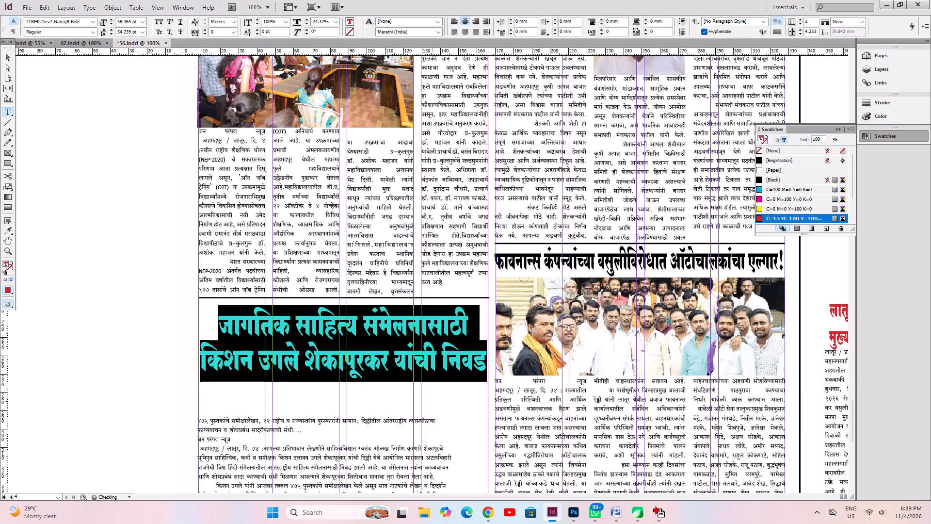
key(ctrl+s)
Move the literature-convention headline frame slightly upward, closer to the divider line below the OJT story.
key(ctrl+2)
click(496, 297)
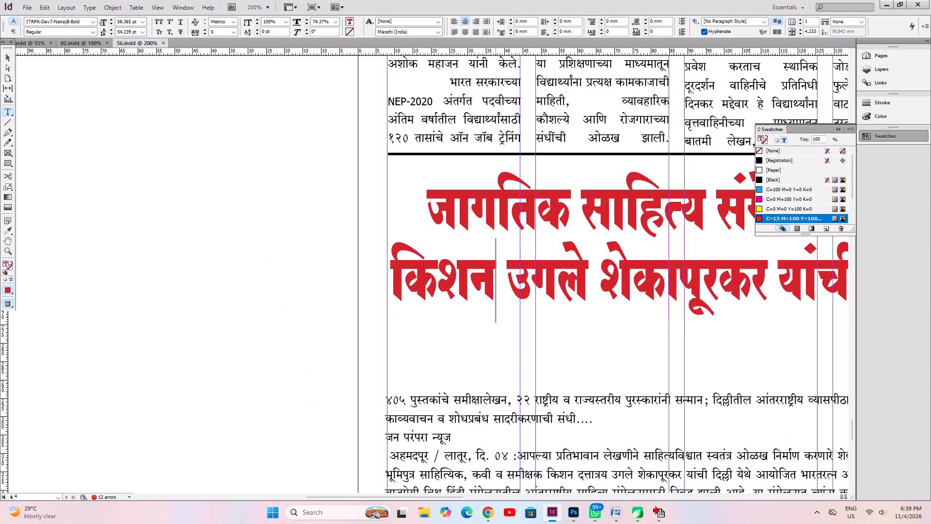
alt+drag(596, 252, 258, 338)
alt+drag(279, 333, 285, 294)
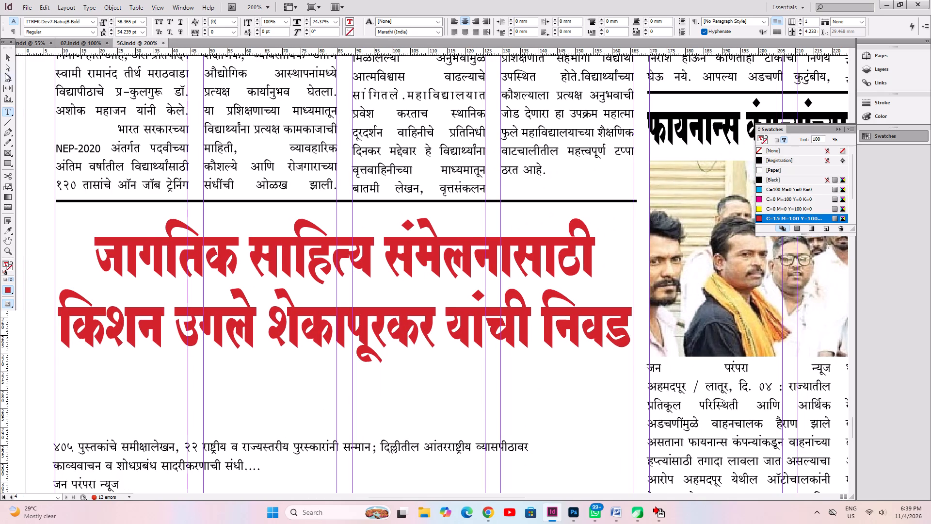
click(5, 59)
click(258, 247)
shift+drag(344, 246, 343, 235)
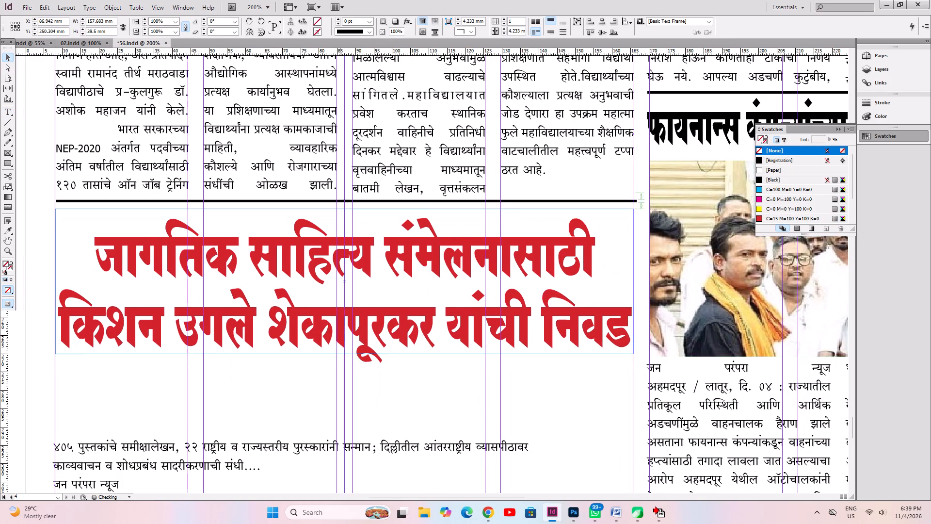
Select the two-line subheading beginning "४०५ पुस्तकांचे समीक्षालेखन" at the start of the raw convention text.
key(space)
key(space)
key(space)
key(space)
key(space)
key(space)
drag(221, 392, 227, 246)
click(198, 395)
click(8, 108)
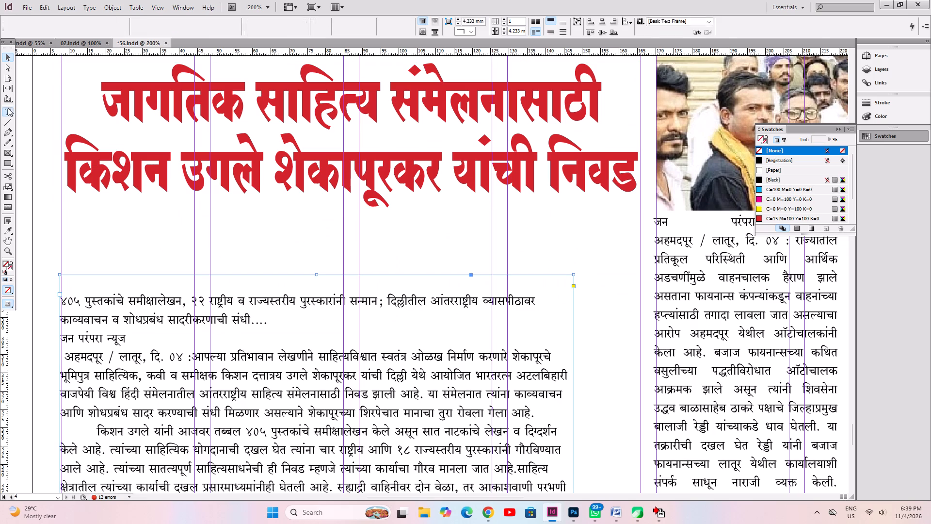
drag(270, 319, 114, 283)
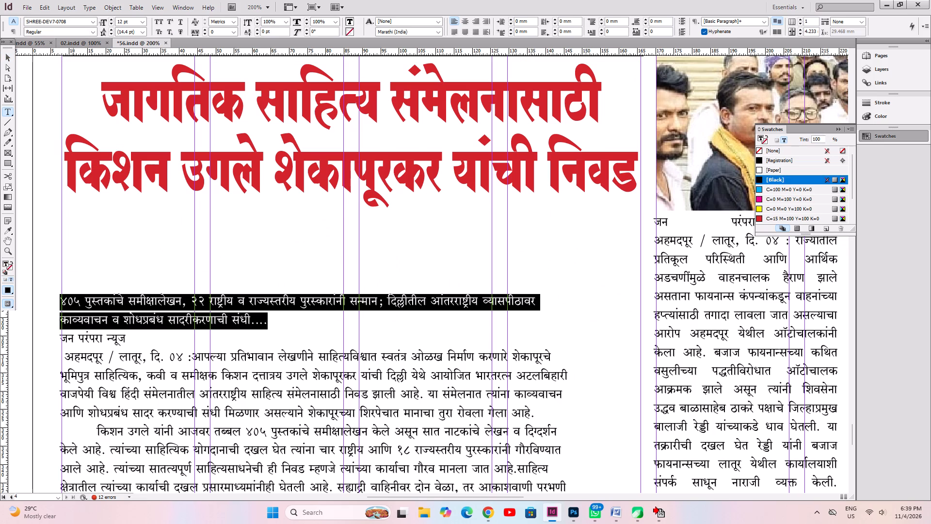
Delete the two subheading lines and the blank lines above the dateline in the raw literature-conference text.
key(BackSpace)
key(Down)
key(shift+Up)
key(shift+Up)
key(shift+Up)
key(shift+Up)
key(shift+Up)
key(shift+Up)
key(shift+Up)
key(shift+Up)
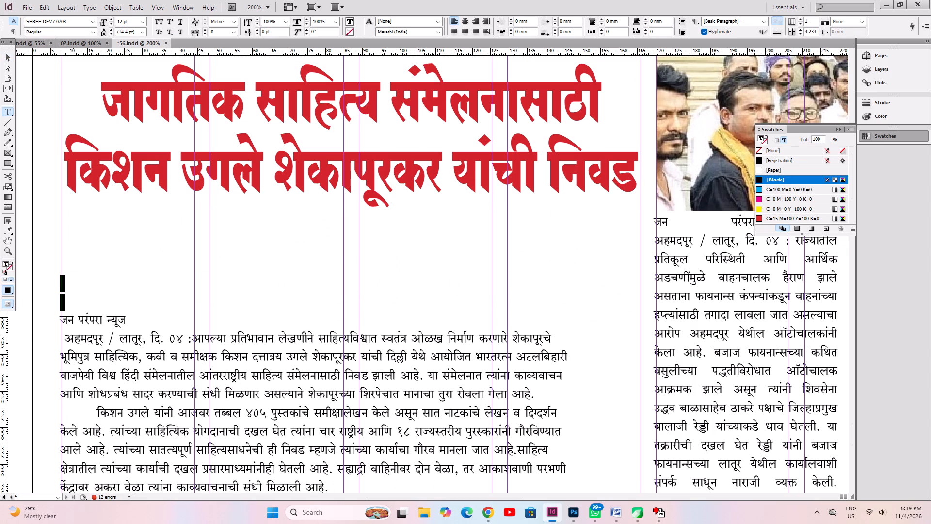
key(BackSpace)
Fully justify the whole literature-conference body text and save the document.
key(ctrl+a)
key(ctrl+shift+j)
key(ctrl+s)
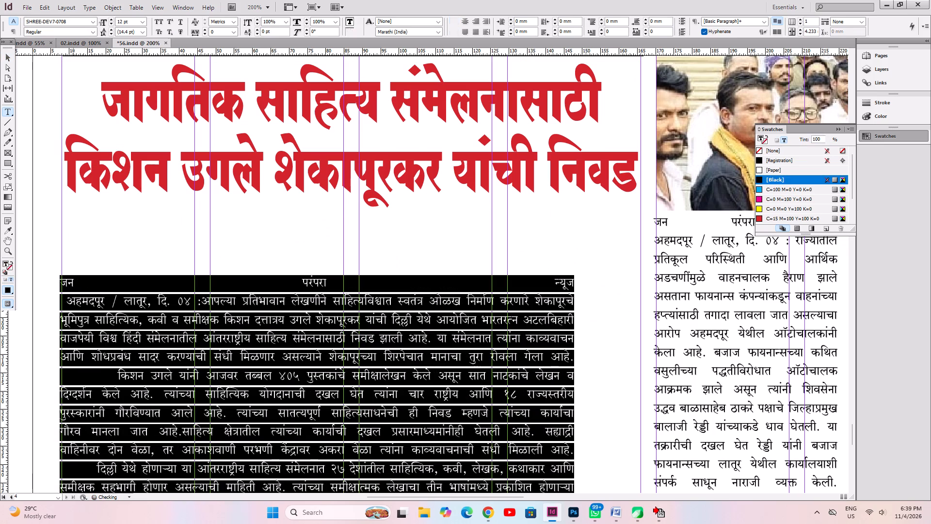
Place the literature-conference body frame directly under its headline and widen it to the column guide, about 157.7 mm wide.
click(4, 56)
drag(135, 352, 137, 287)
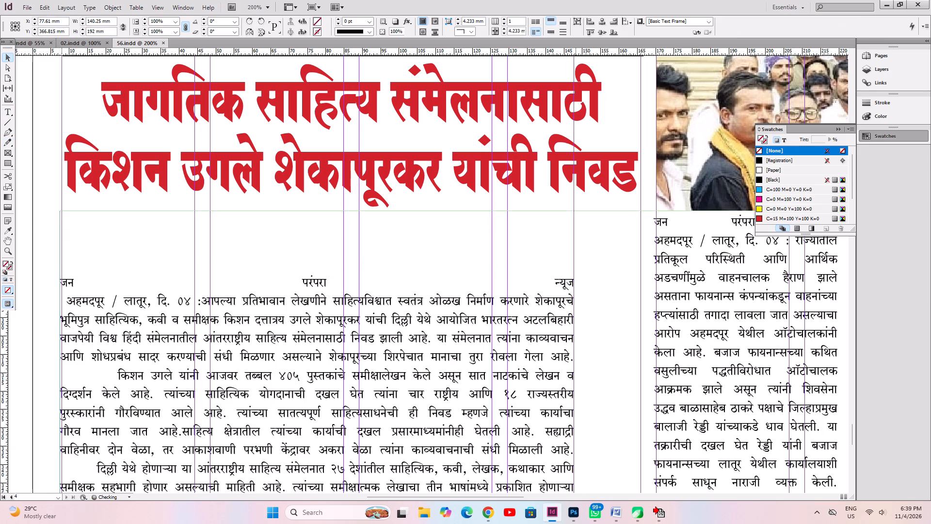
drag(137, 287, 138, 278)
key(space)
key(space)
key(space)
key(space)
key(space)
key(space)
key(space)
key(space)
key(space)
key(space)
key(space)
key(space)
key(space)
key(space)
key(space)
key(space)
key(space)
key(space)
key(space)
key(space)
drag(403, 461, 266, 213)
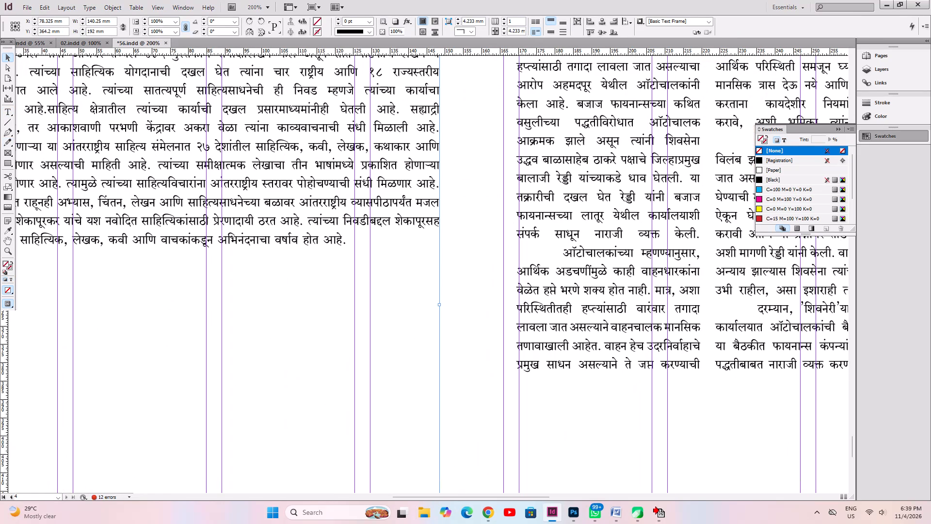
drag(439, 305, 502, 332)
Align the left edge of the finance-company story's body frame with the column guide, making it about 158 mm wide.
key(space)
key(space)
key(space)
key(space)
key(space)
key(space)
key(space)
drag(626, 368, 218, 485)
click(323, 426)
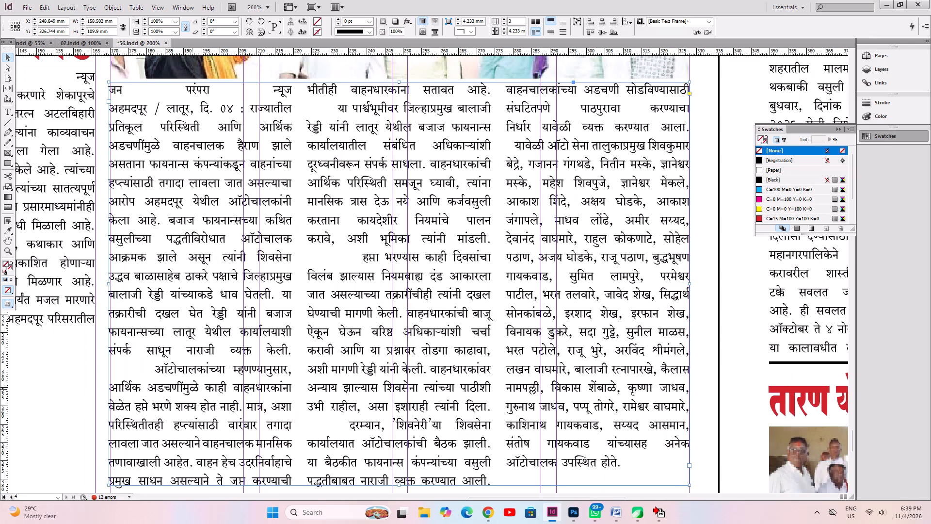
click(110, 283)
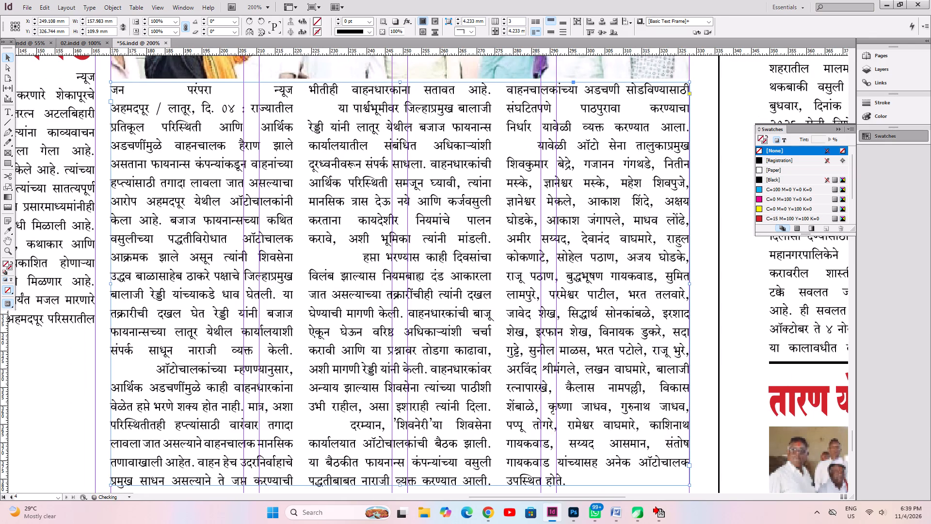
Set the literature-conference body text in four columns, fit its frame to the content and save.
key(space)
key(space)
key(space)
key(space)
key(space)
key(space)
key(space)
key(space)
key(space)
key(space)
key(space)
key(space)
key(space)
key(space)
key(space)
key(space)
key(space)
key(space)
key(space)
key(space)
drag(98, 387, 137, 310)
drag(112, 327, 390, 502)
click(204, 343)
key(space)
drag(230, 290, 300, 209)
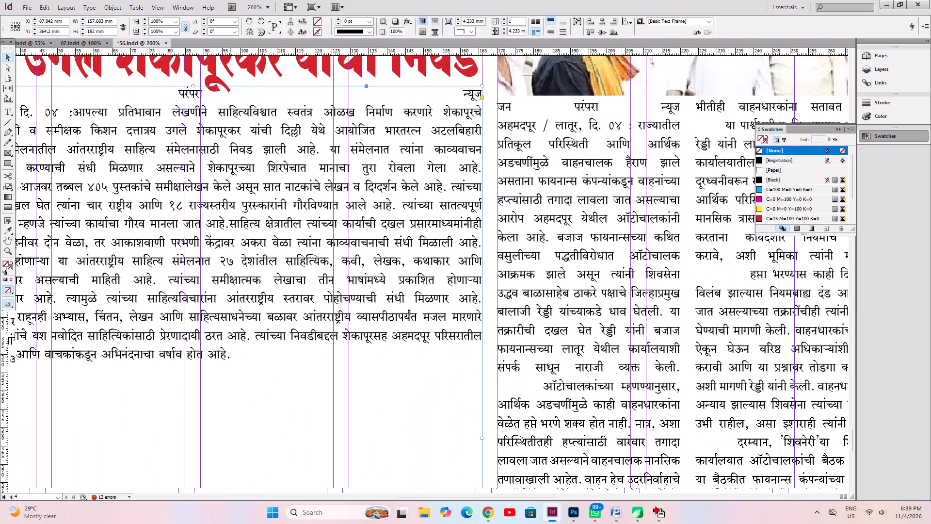
drag(300, 209, 305, 204)
key(ctrl+alt+c)
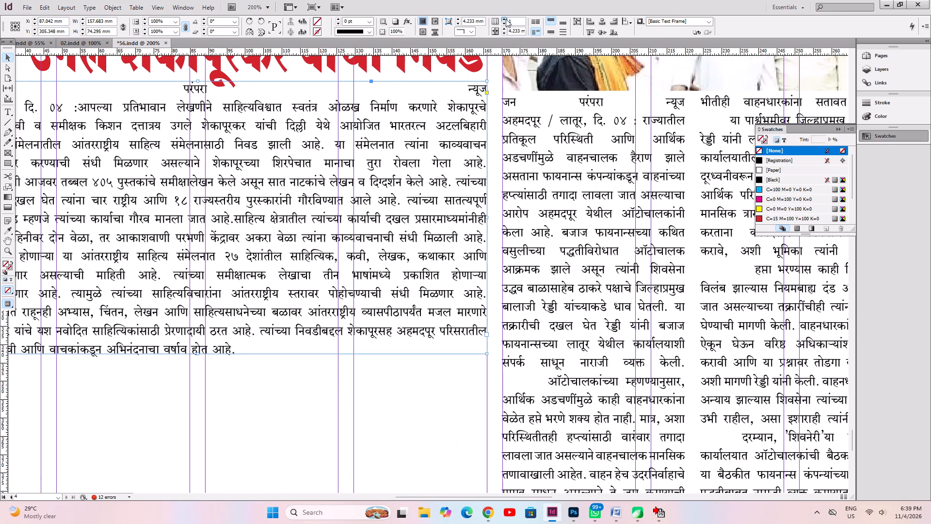
click(506, 19)
click(506, 19)
key(ctrl+alt+c)
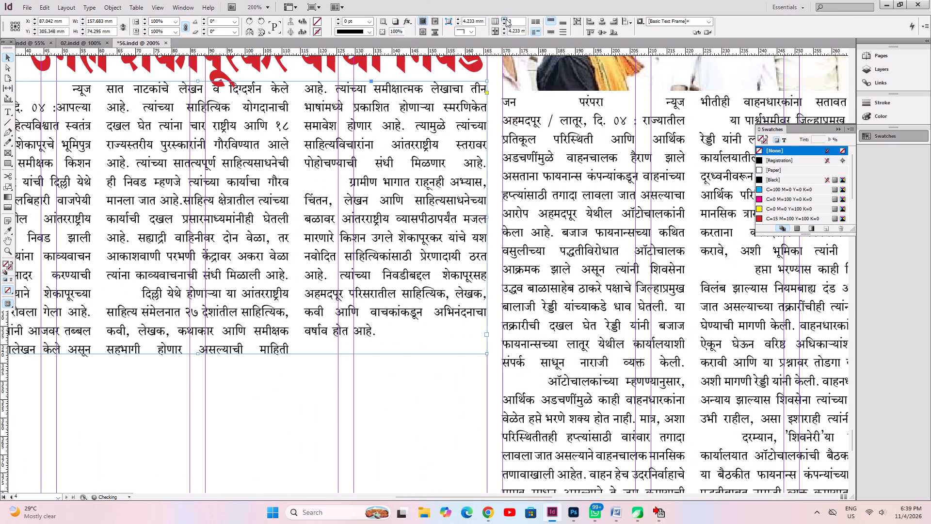
click(506, 19)
key(ctrl+1)
key(ctrl+alt+c)
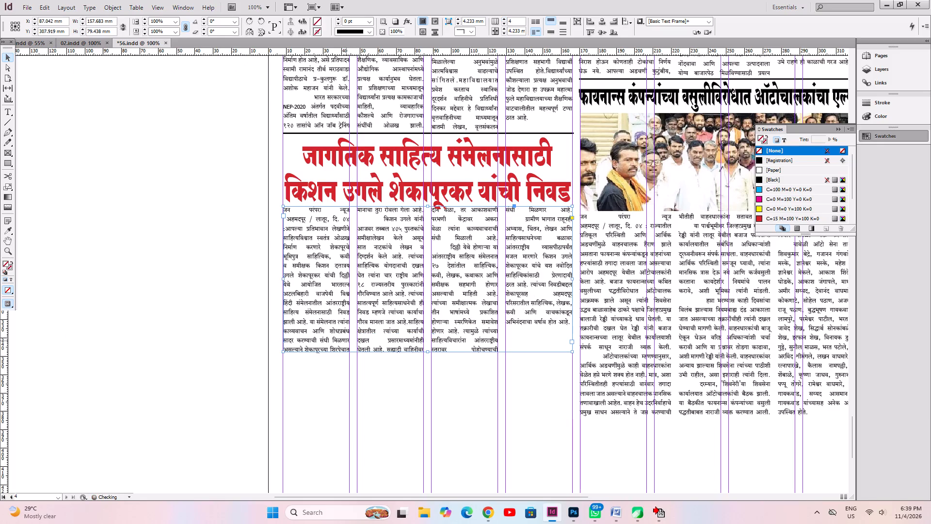
key(ctrl+s)
Switch to the WhatsApp chat containing the literature-conference story and its portrait photo.
click(547, 512)
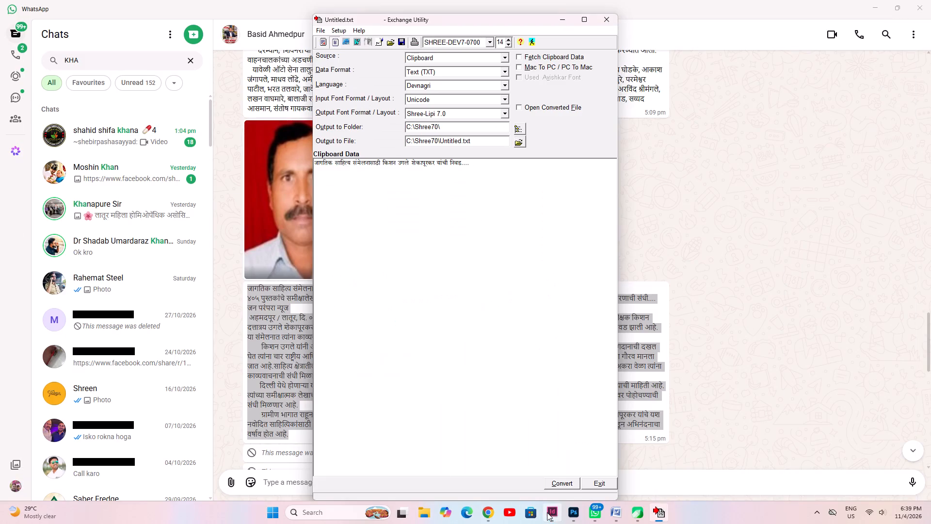
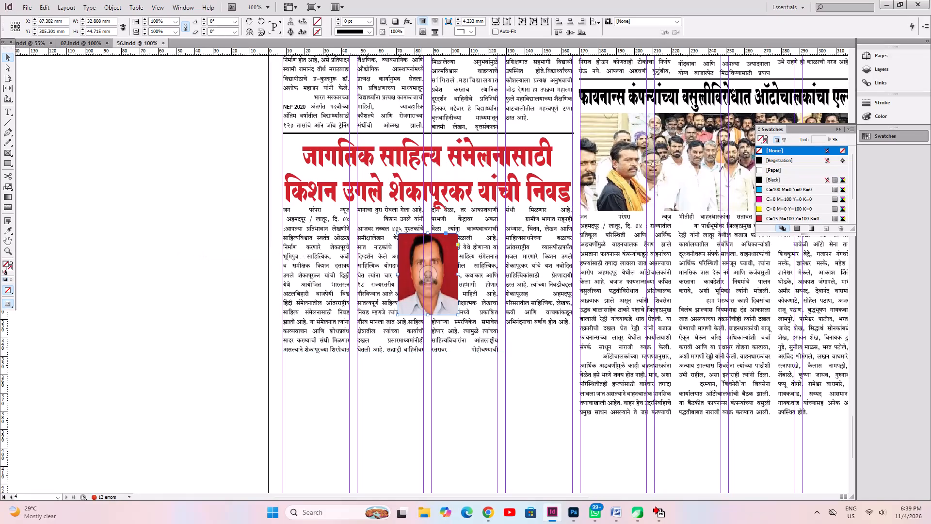
Move the portrait onto the pasteboard and set the literature-conference body text in three columns.
drag(421, 304, 110, 277)
click(393, 279)
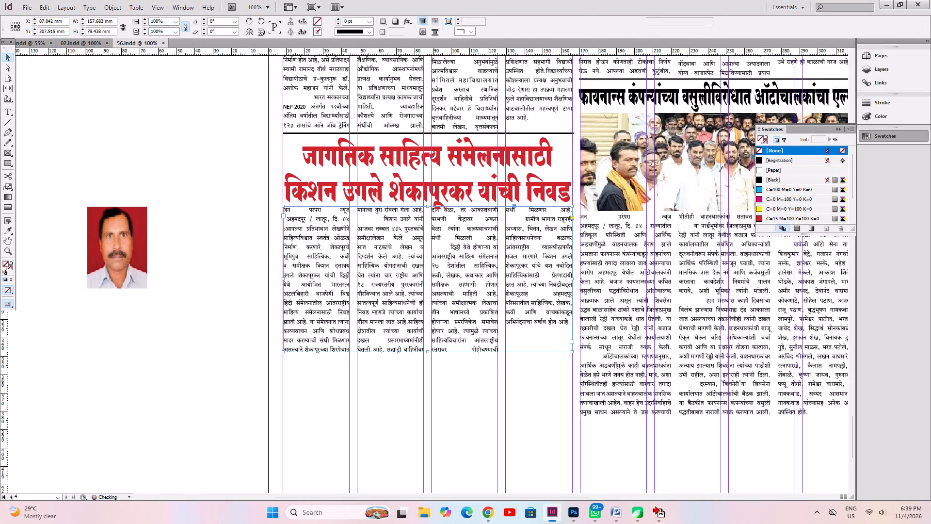
click(504, 24)
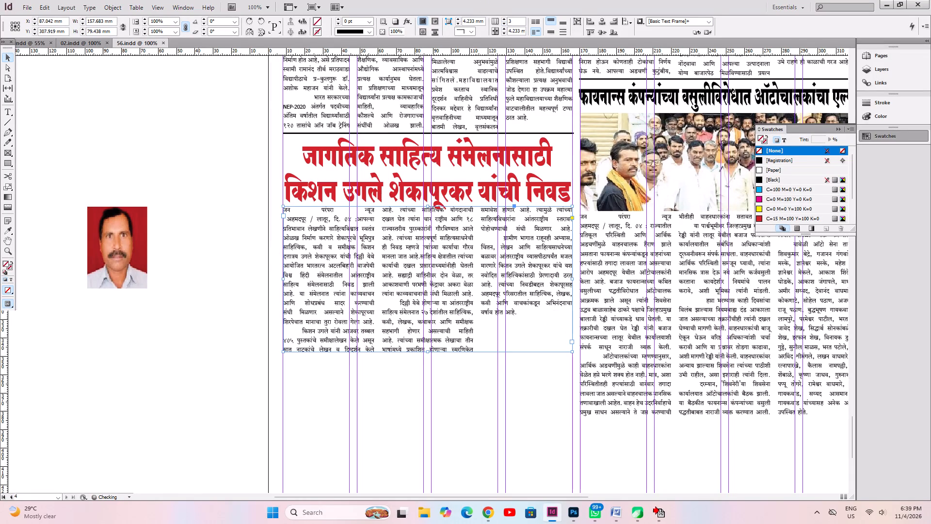
Place the portrait at the top of the middle text column and enlarge it to column width, about 49.7 mm wide and 55.4 mm high.
click(150, 267)
drag(139, 272, 434, 276)
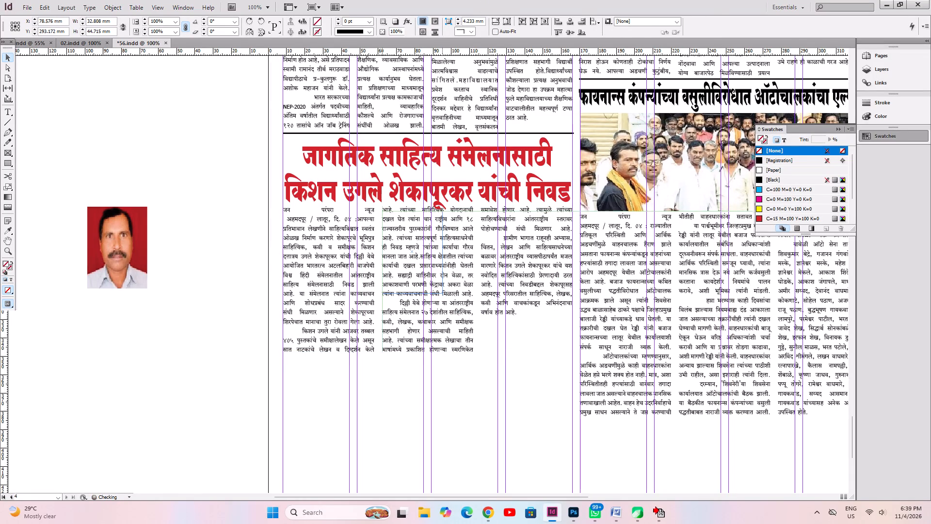
drag(434, 276, 434, 272)
key(ctrl+2)
ctrl+drag(488, 277, 491, 276)
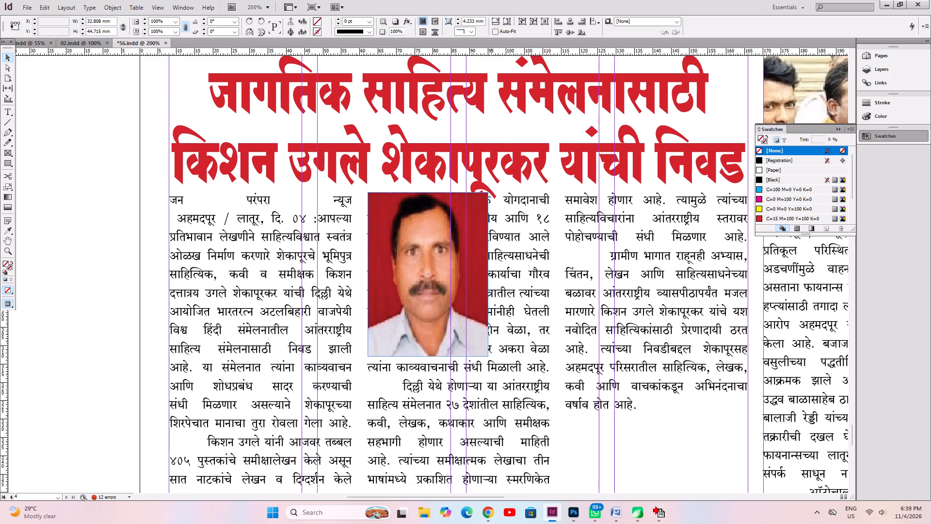
ctrl+drag(491, 276, 498, 277)
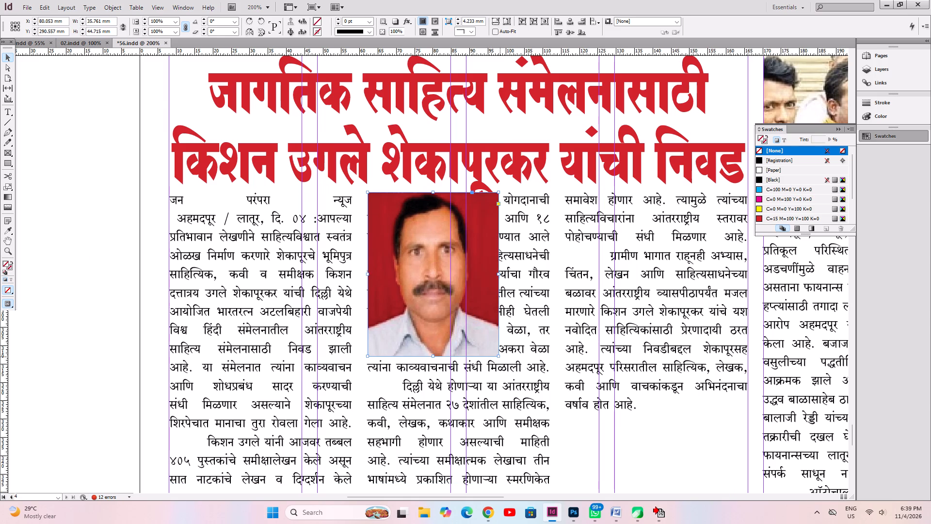
ctrl+drag(500, 357, 550, 405)
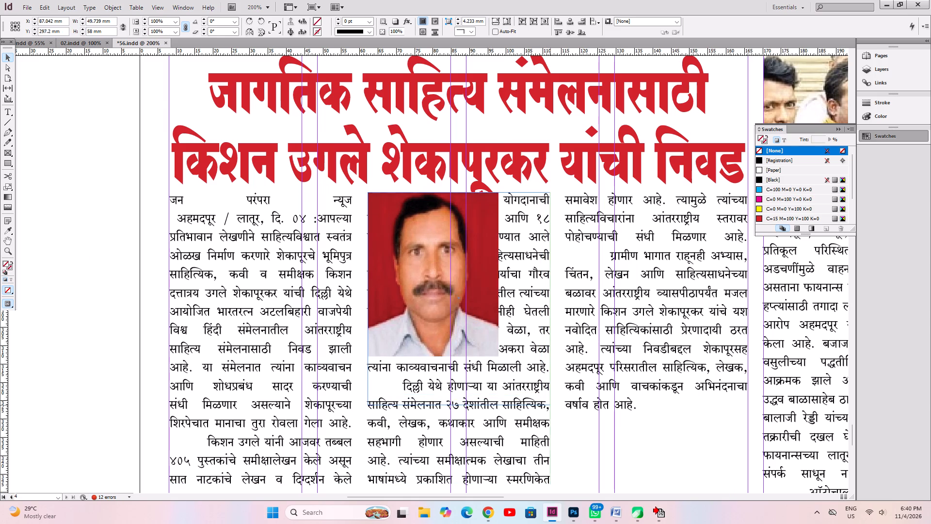
drag(459, 405, 459, 395)
Apply a bounding-box text wrap with 0 mm offsets to the portrait.
key(ctrl+alt+w)
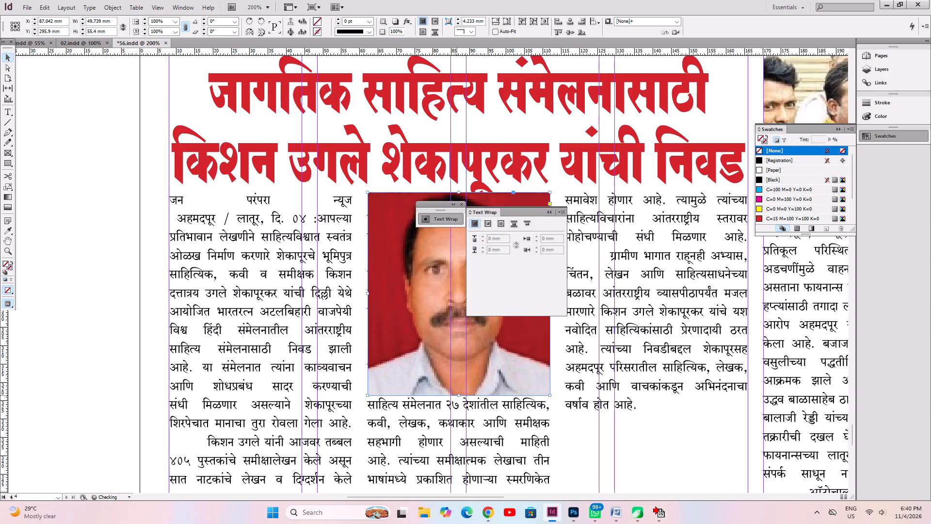
click(491, 223)
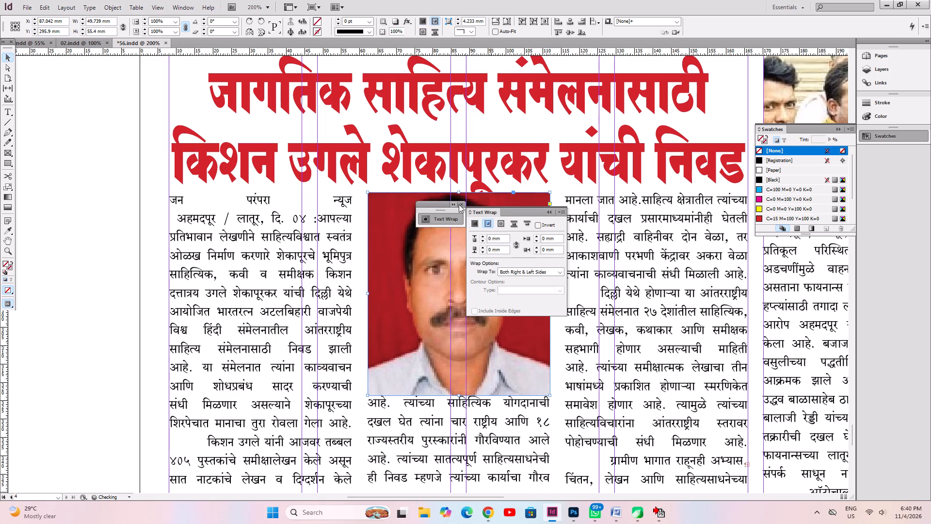
click(459, 203)
Fit the literature-conference body frame to its content and save the document.
key(ctrl+1)
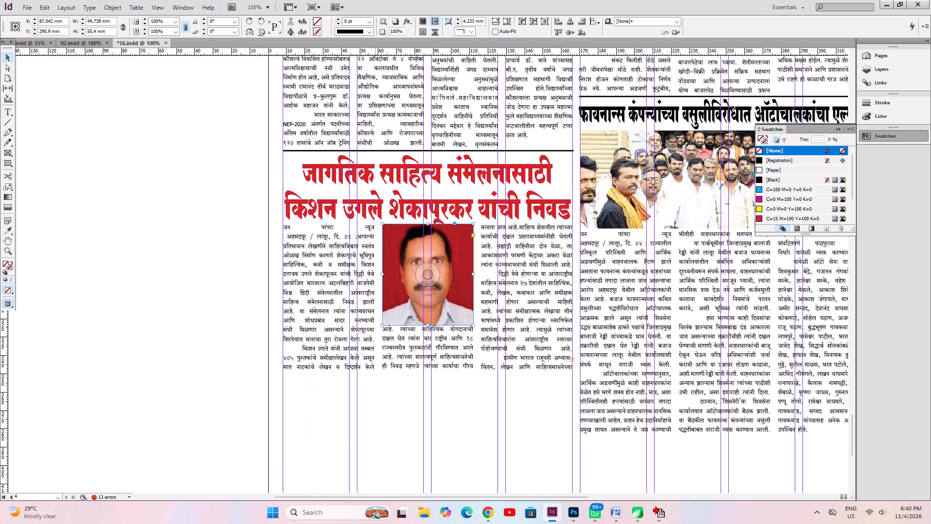
click(348, 344)
key(ctrl+alt+c)
scroll(347, 344, down, 7)
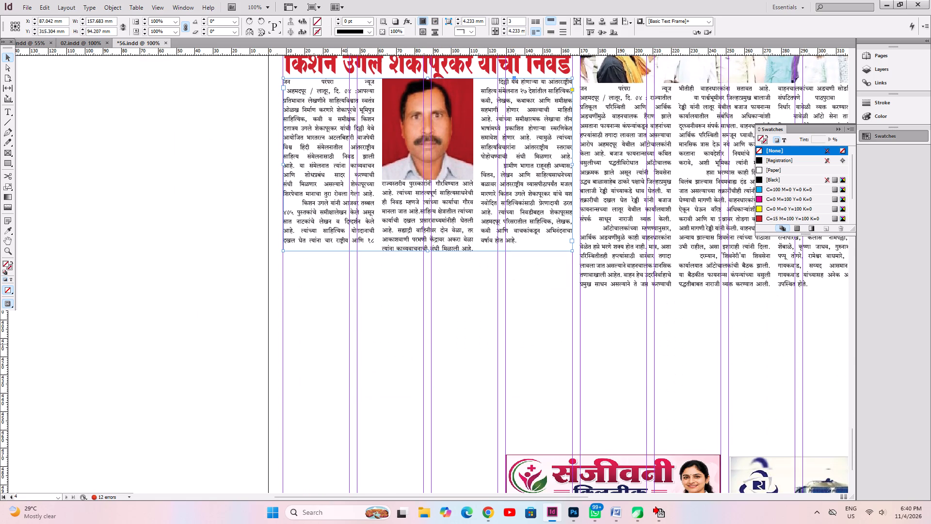
key(ctrl+s)
key(ctrl+0)
key(ctrl+a)
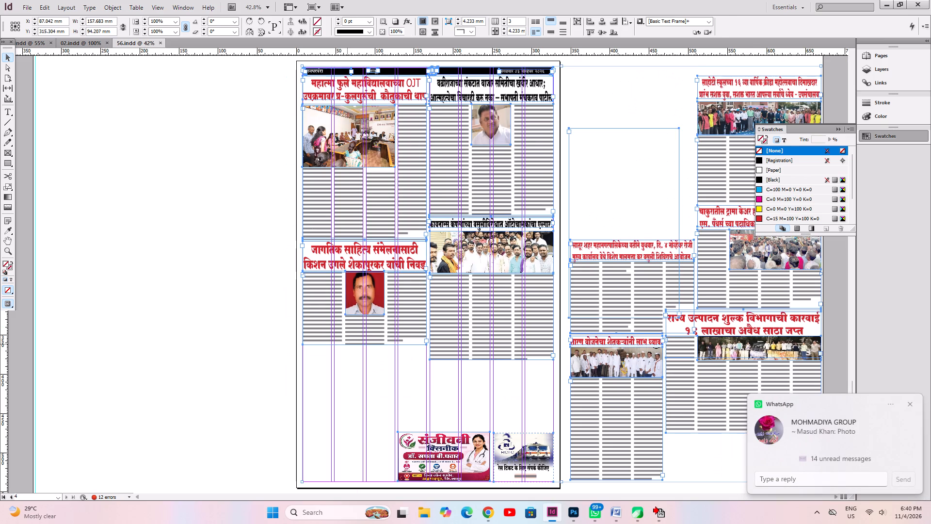
key(ctrl+s)
click(187, 293)
key(ctrl+a)
key(ctrl+s)
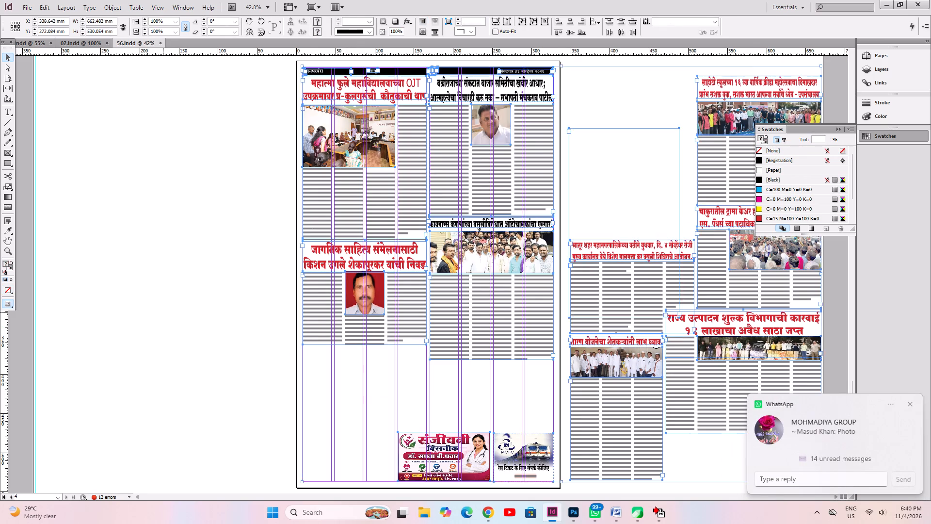
ctrl+click(163, 312)
Shorten the literature-conference headline frame from its bottom edge to about 35 mm high.
click(345, 259)
key(ctrl+2)
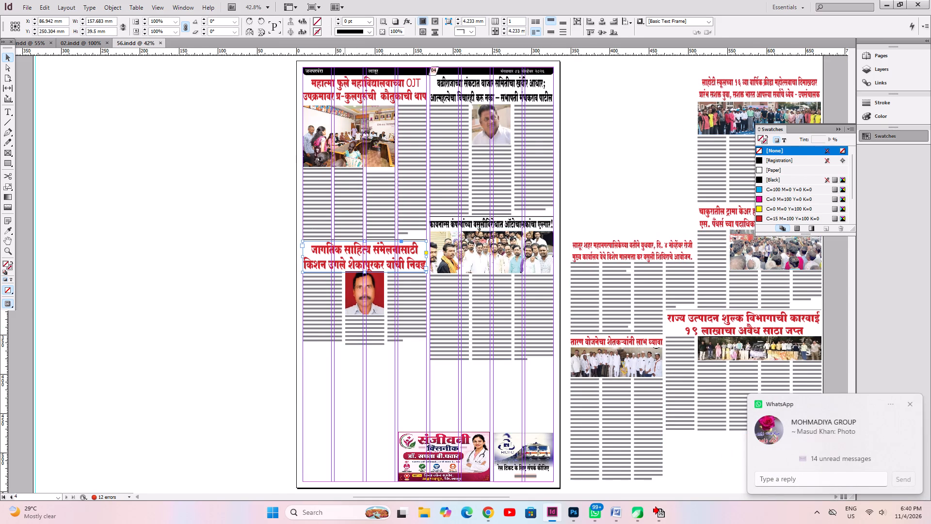
ctrl+drag(428, 345, 429, 331)
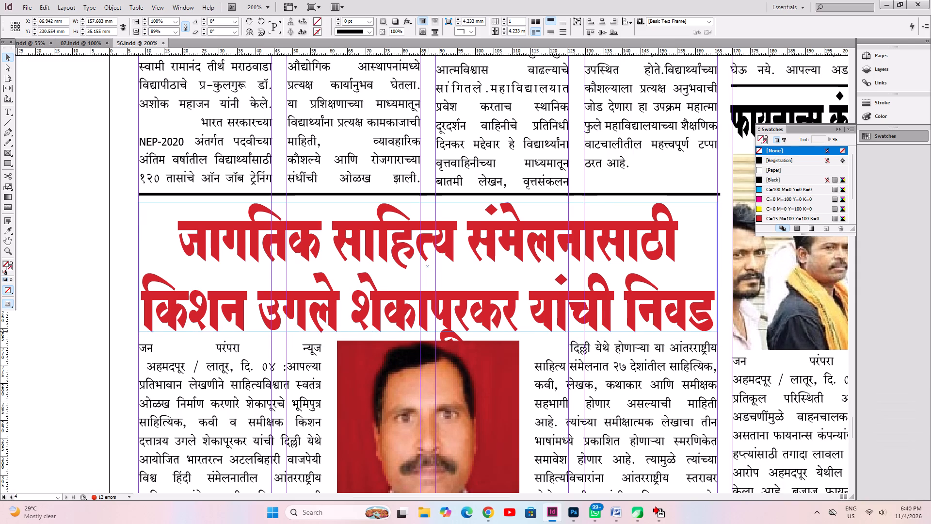
Move the literature-conference body frame and portrait together up about 1.6 mm, closer to the headline, and save the document.
key(space)
key(space)
key(space)
key(space)
drag(116, 410, 116, 227)
click(94, 266)
drag(92, 239, 264, 264)
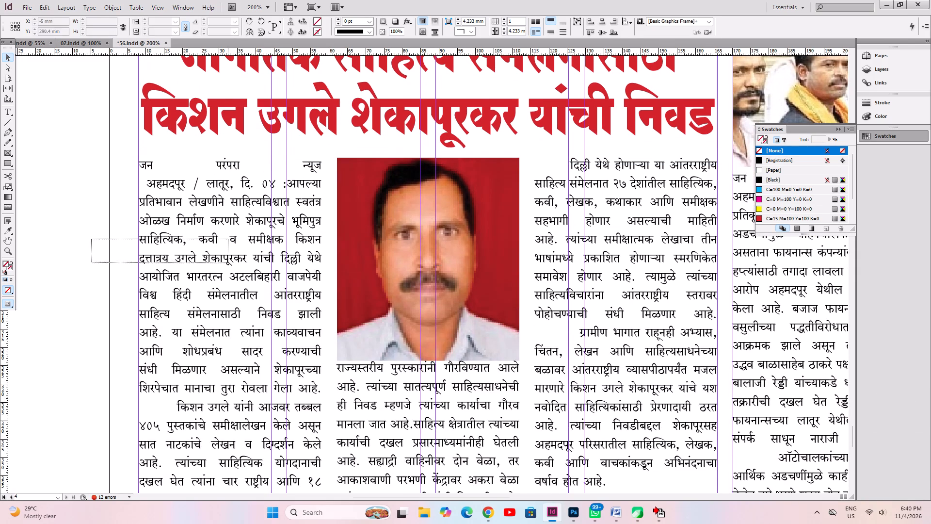
drag(264, 264, 646, 281)
shift+drag(446, 304, 447, 298)
key(ctrl+s)
key(ctrl+0)
key(ctrl+a)
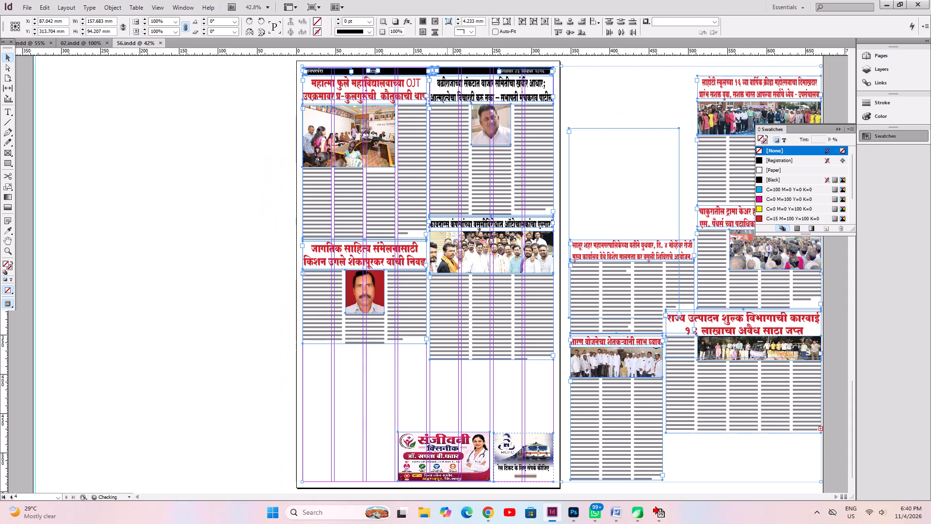
key(ctrl+s)
click(350, 468)
key(ctrl+a)
key(ctrl+s)
click(350, 468)
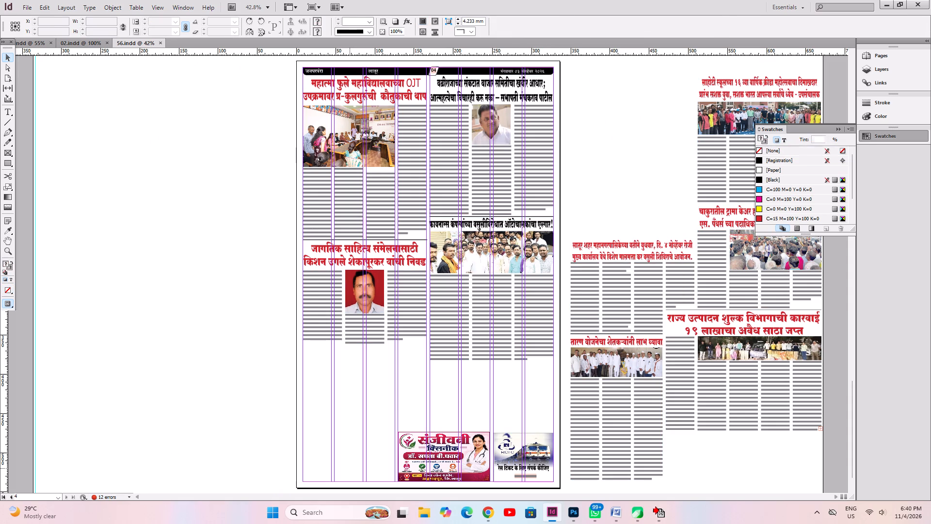
Shorten the portrait's frame from its bottom edge to about 50.7 mm high and save the document.
ctrl+click(382, 305)
key(ctrl+1)
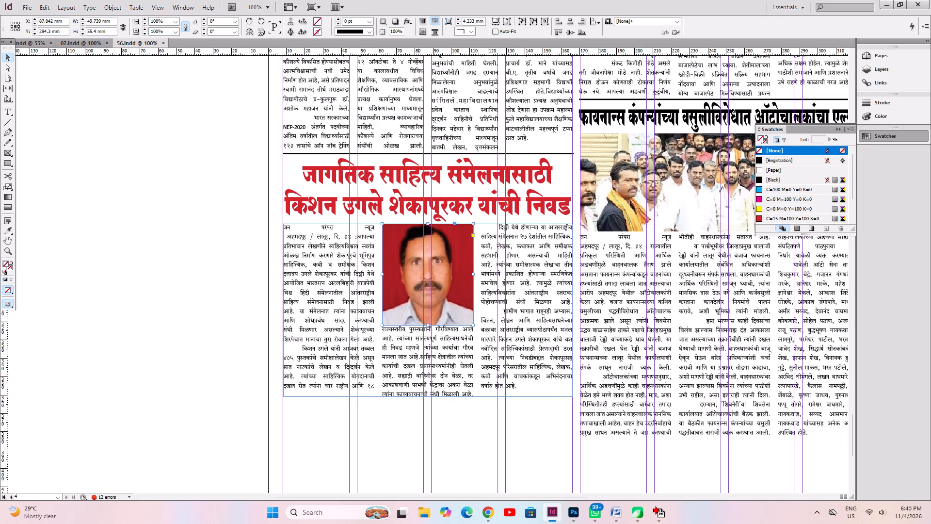
drag(428, 327, 427, 321)
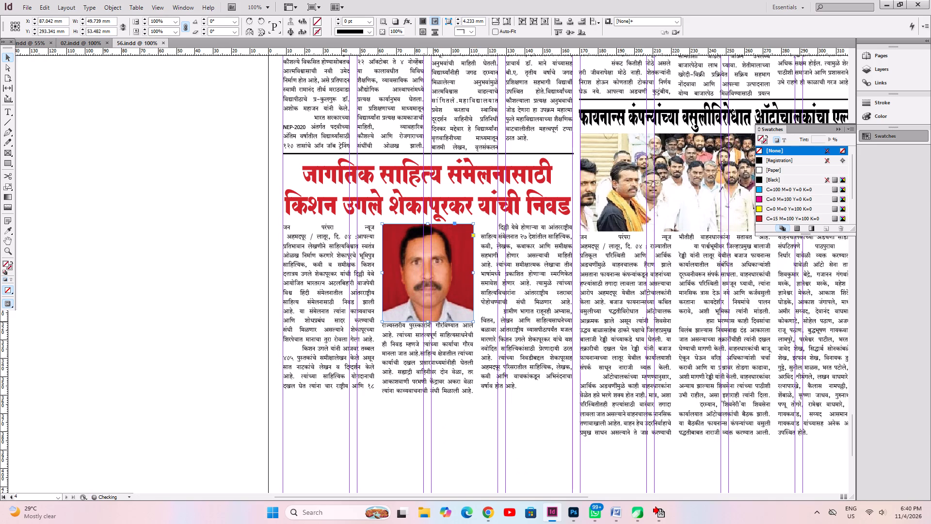
drag(427, 321, 426, 317)
key(ctrl+s)
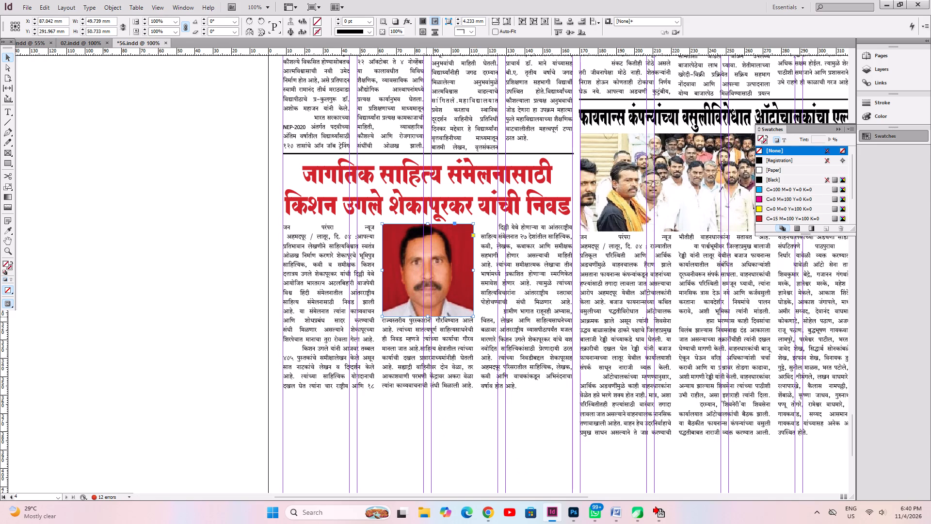
key(ctrl+0)
key(ctrl+s)
key(ctrl+a)
key(ctrl+s)
click(274, 420)
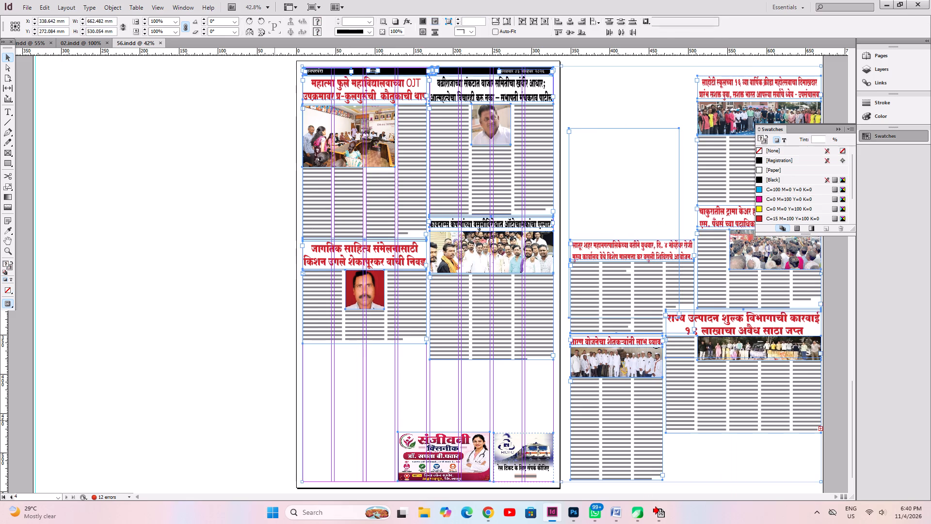
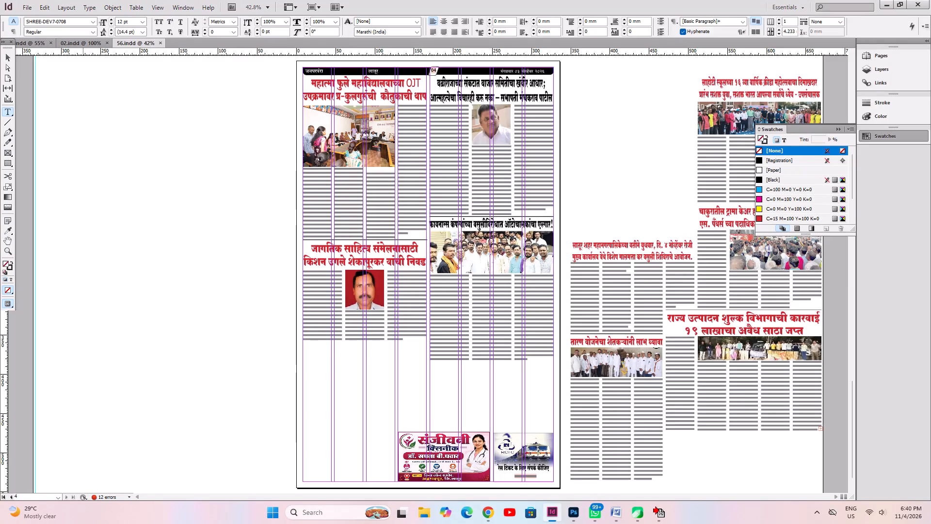
Draw a text frame on the pasteboard beside page 04 and paste the Chakur trauma-care hospital story into it.
drag(88, 244, 230, 434)
key(ctrl+v)
click(179, 268)
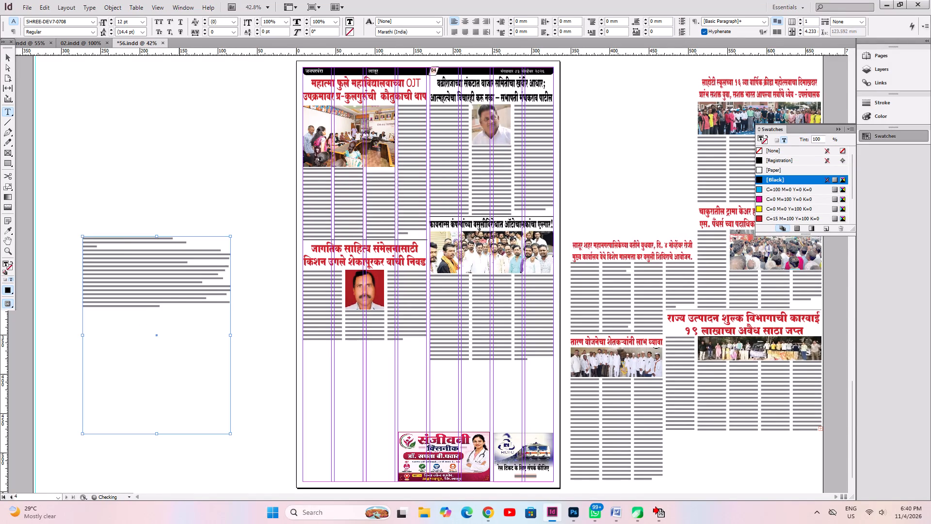
Move the hospital story's headline line into a new text frame drawn below the literature-conference story.
key(ctrl+1)
drag(346, 209, 75, 187)
key(ctrl+x)
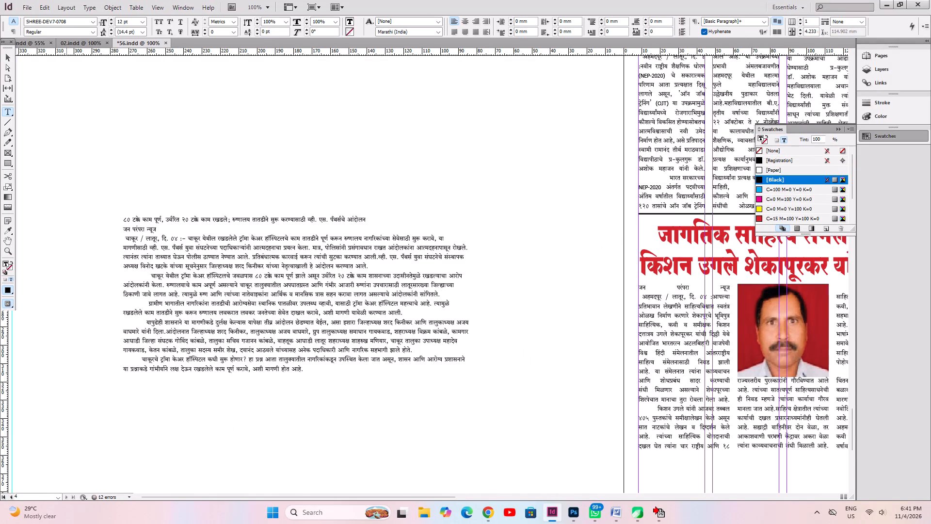
alt+drag(591, 320, 64, 122)
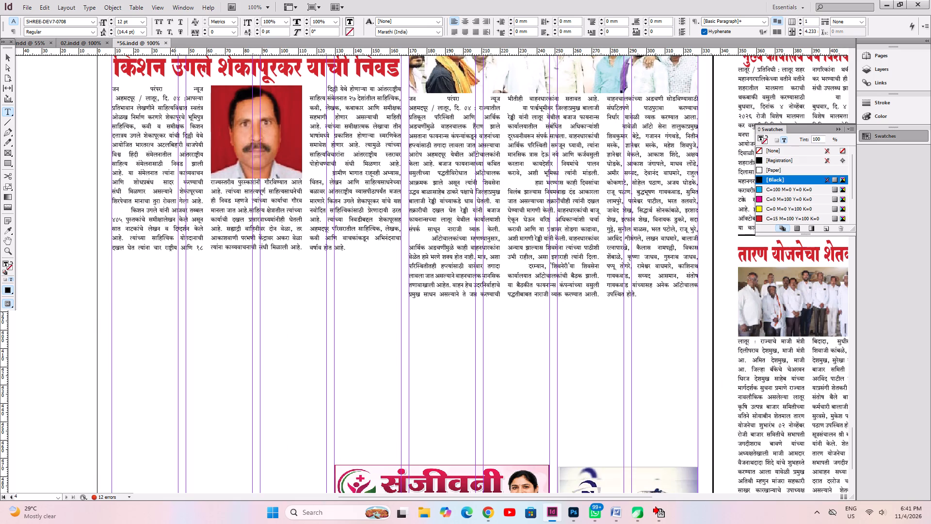
drag(112, 261, 401, 388)
key(ctrl+v)
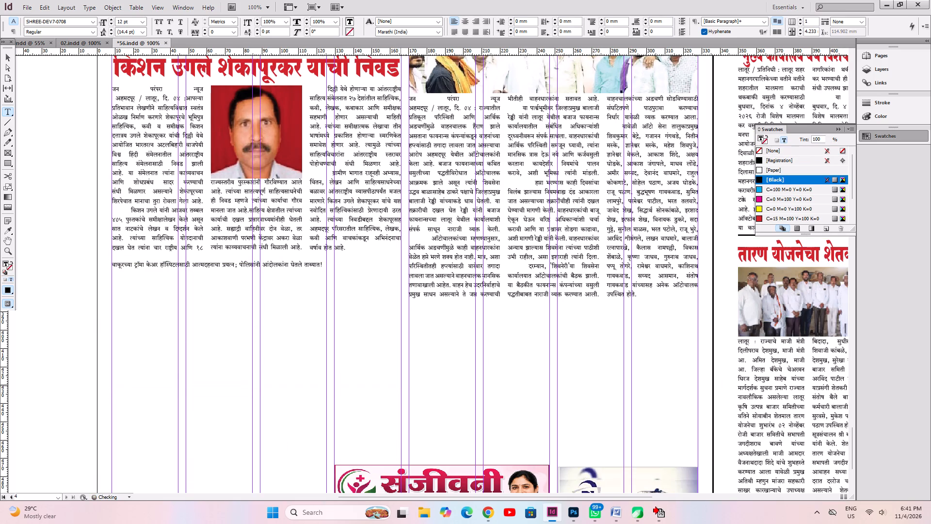
key(a)
key(ctrl+a)
key(ctrl+z)
Apply the red literature-conference headline's formatting to the hospital headline with the Eyedropper.
key(ctrl+a)
scroll(370, 422, up, 4)
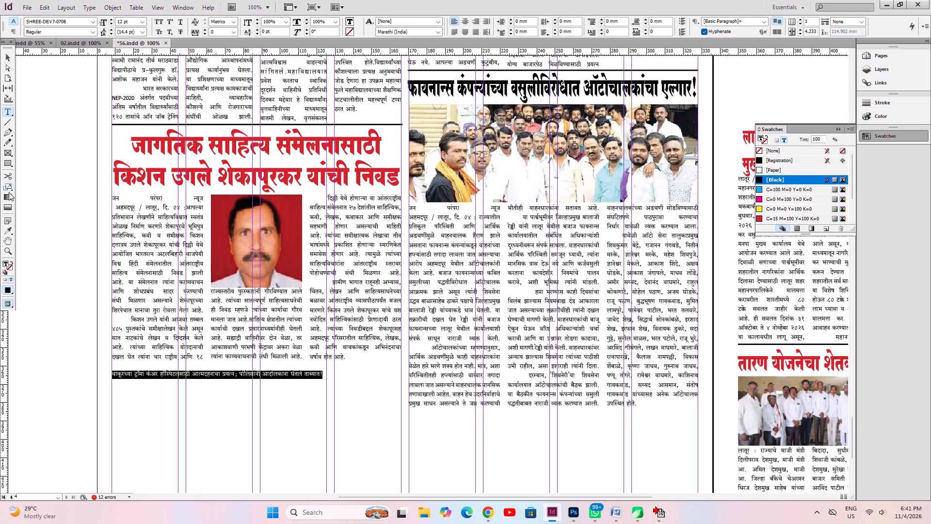
click(10, 227)
click(159, 137)
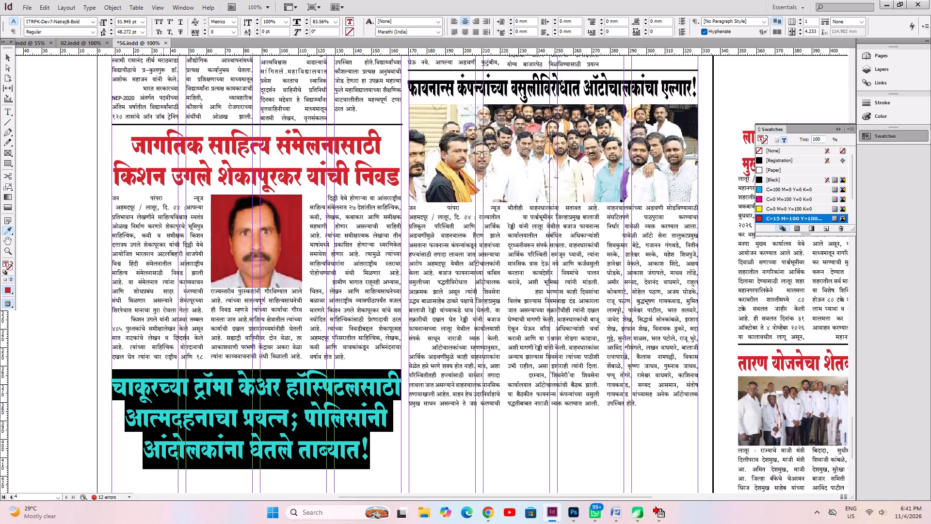
Set the hospital headline's horizontal scale to 60%.
click(4, 109)
click(200, 420)
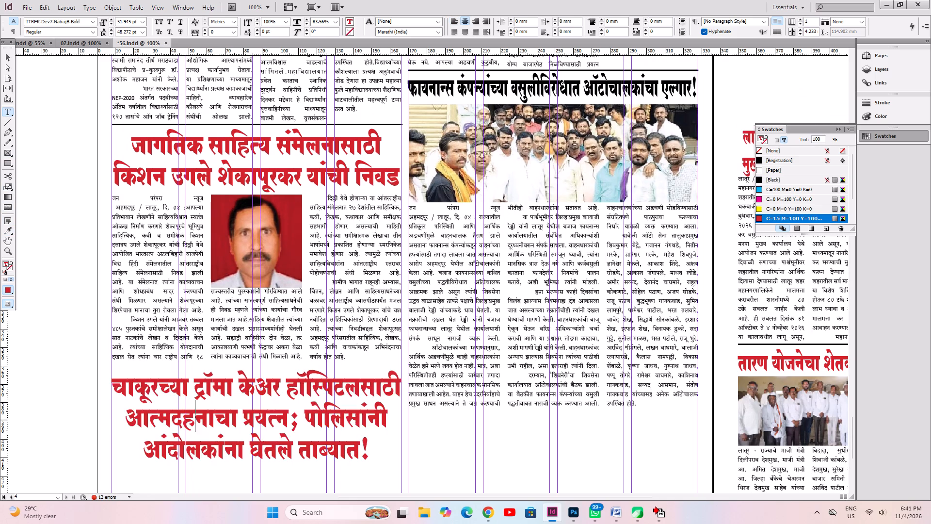
key(ctrl+a)
double_click(320, 20)
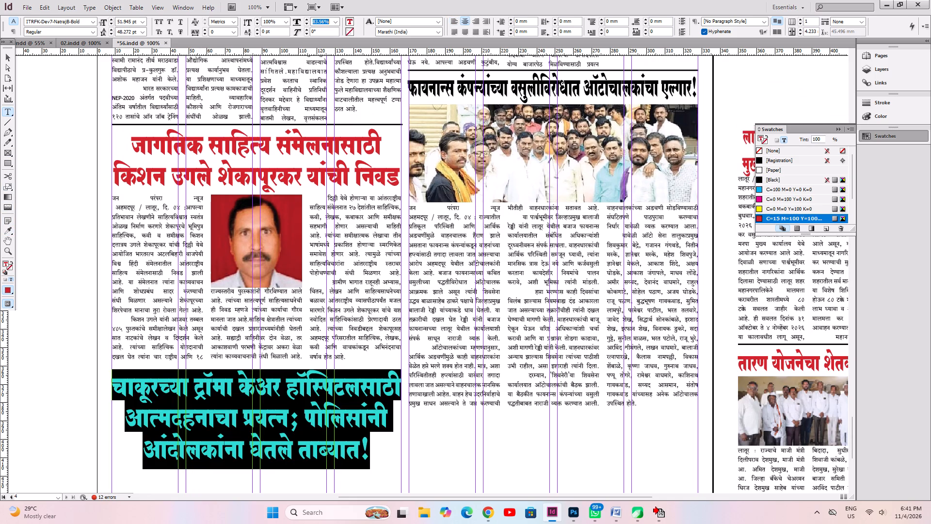
text(60)
key(Return)
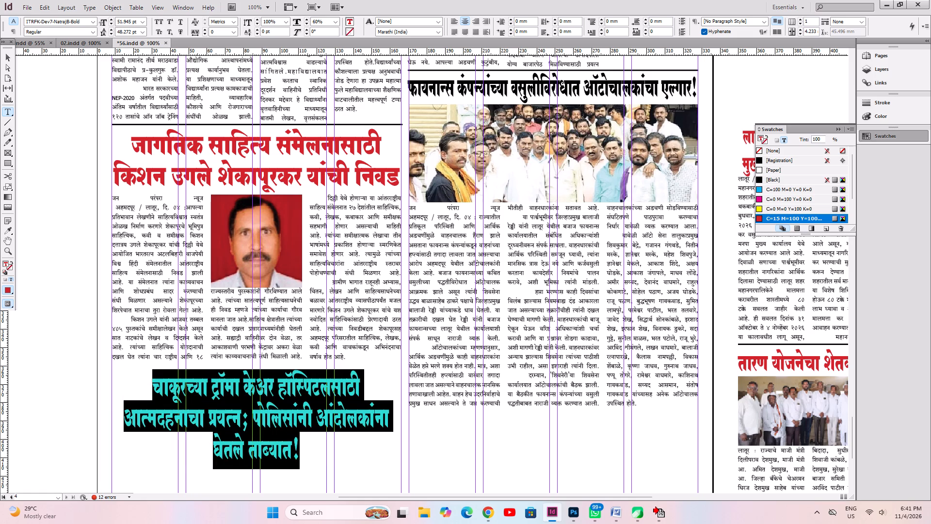
Justify the hospital headline, break it after आत्मदहनाचा, centre the second line and save the document.
key(ctrl+shift+j)
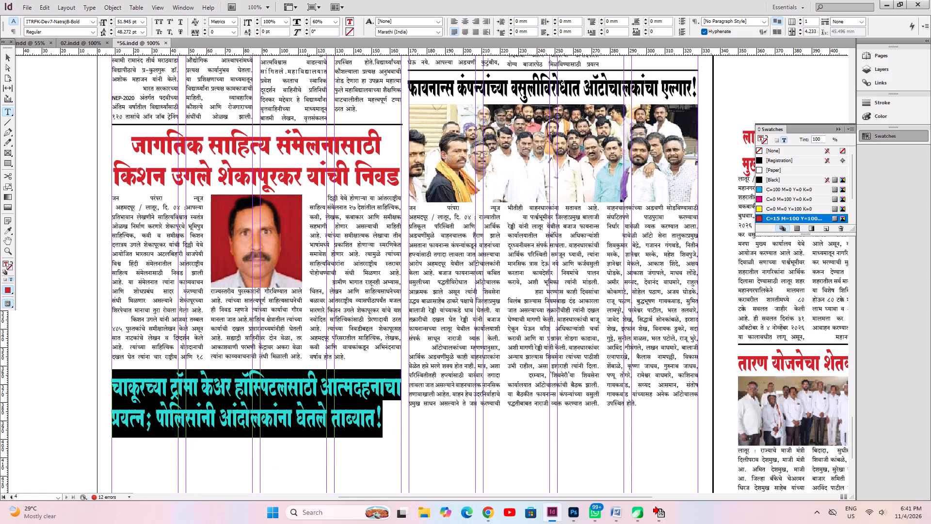
key(Left)
key(Right)
key(End)
key(Return)
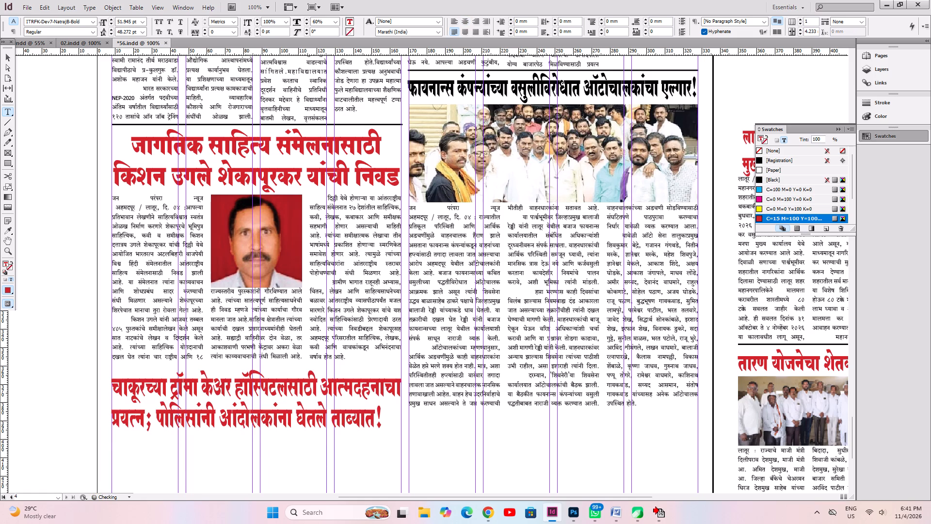
key(ctrl+shift+c)
key(ctrl+s)
key(ctrl+s)
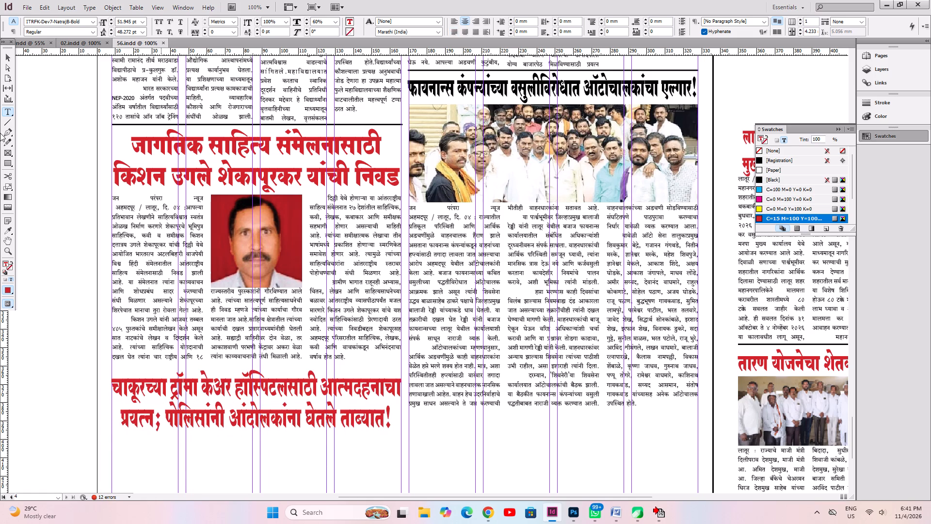
Duplicate the rule above the literature-conference headline to just above the hospital headline, at about Y 358 mm, and save.
click(13, 59)
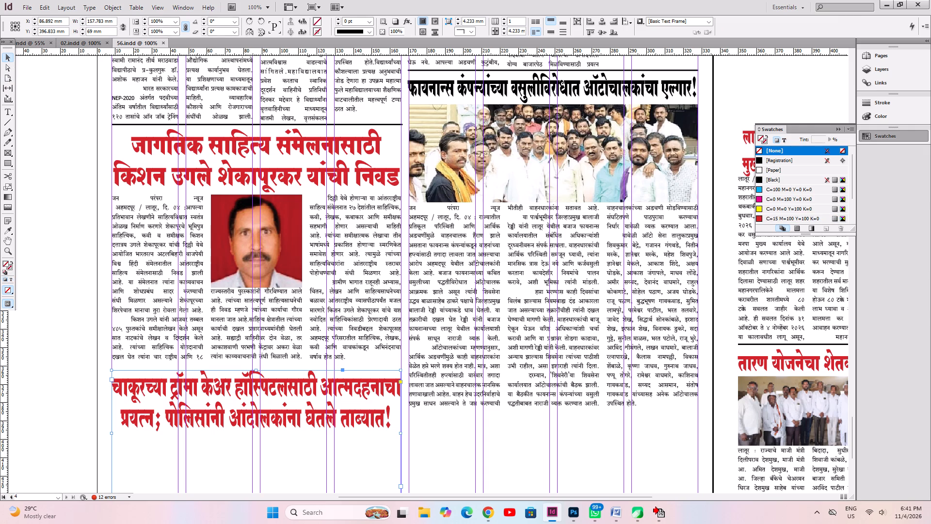
ctrl+click(129, 124)
ctrl+alt+shift+drag(129, 124, 96, 358)
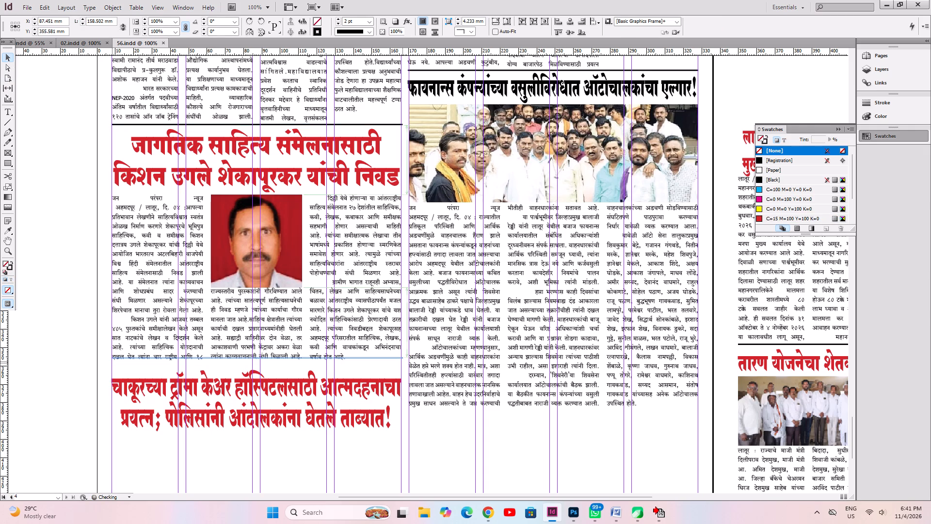
ctrl+alt+shift+drag(96, 358, 96, 361)
key(ctrl+s)
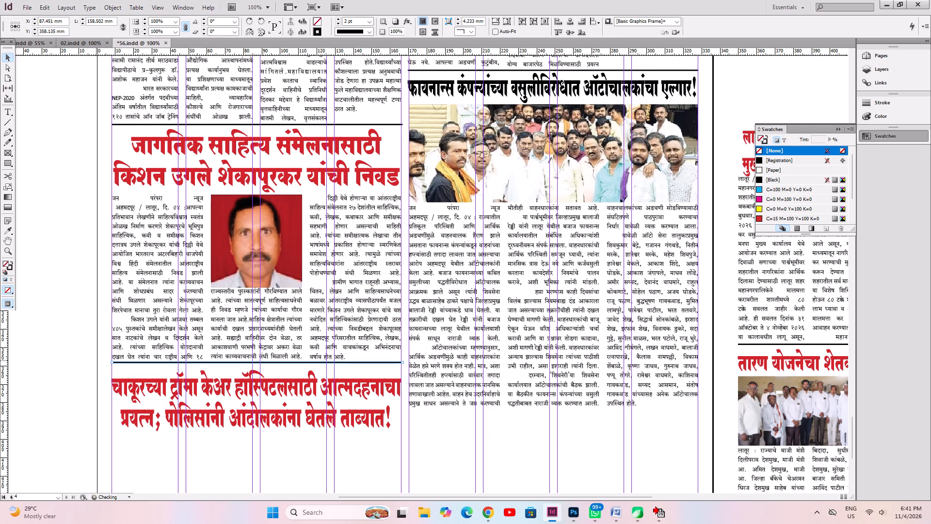
key(ctrl+0)
key(ctrl+s)
Fit the pasteboard hospital text frame to its content and delete the subheading and blank lines above जन परंपरा न्यूज.
click(95, 275)
key(ctrl+alt+c)
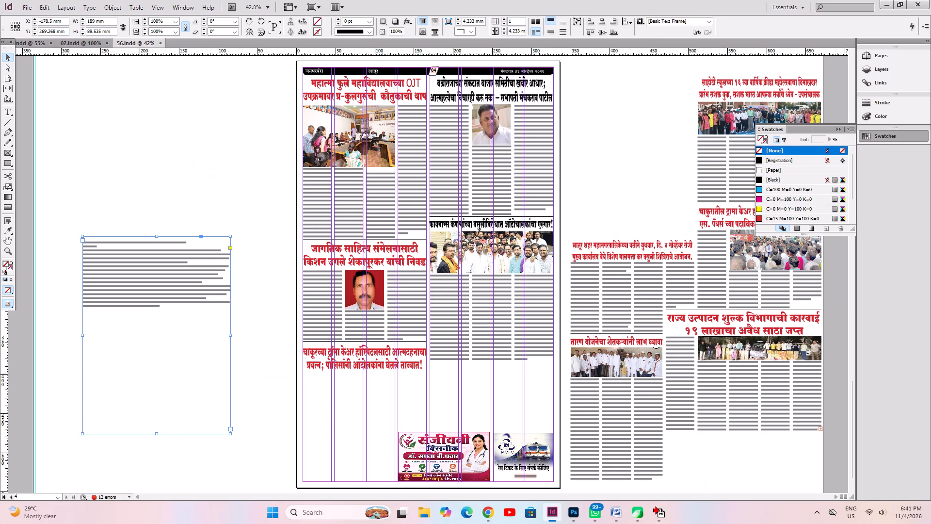
key(ctrl+1)
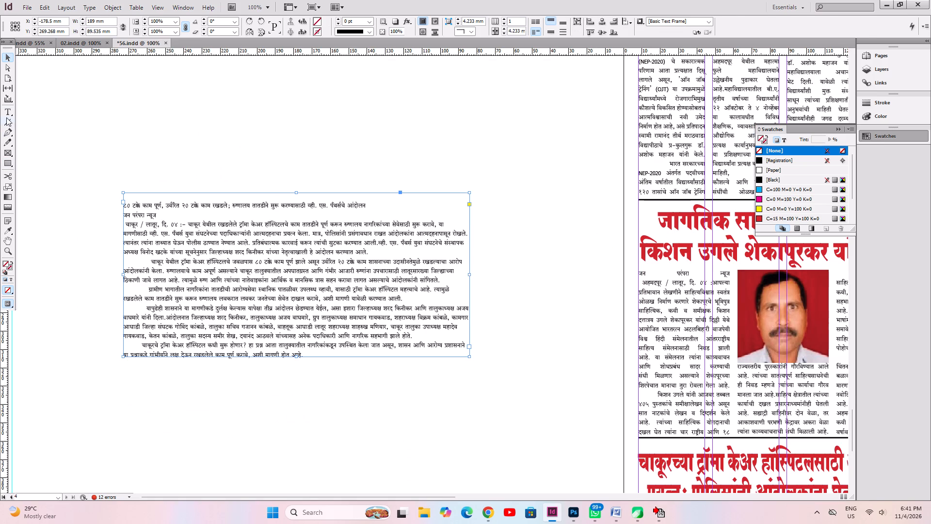
click(5, 113)
drag(382, 206, 0, 114)
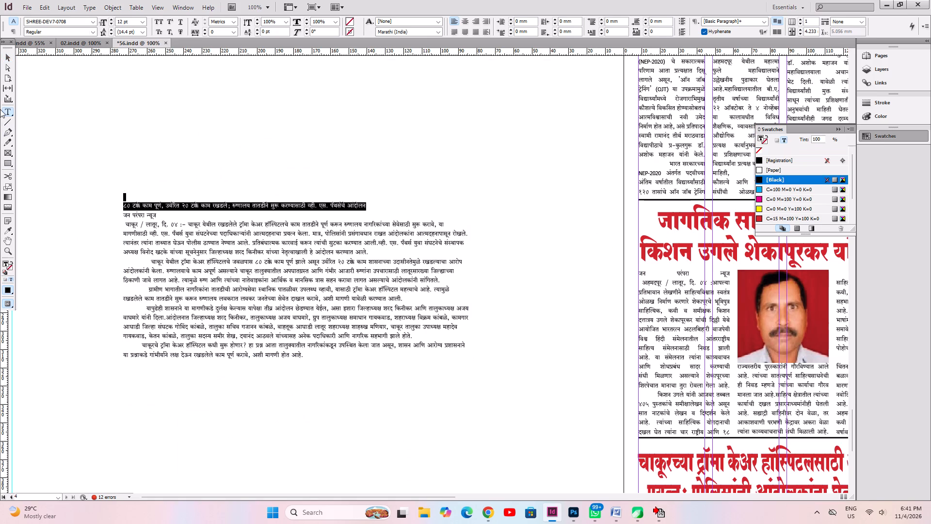
key(BackSpace)
key(BackSpace)
key(Down)
key(BackSpace)
key(BackSpace)
key(BackSpace)
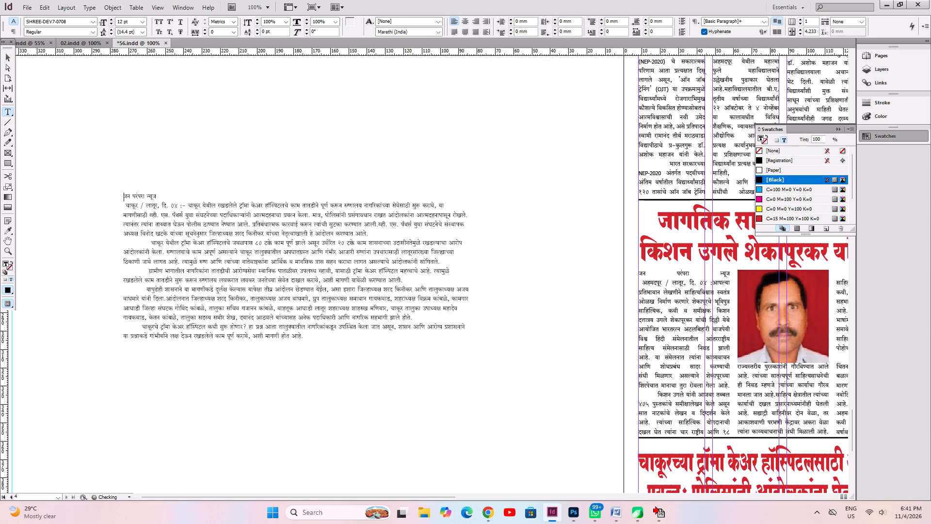
key(BackSpace)
Justify all of the hospital body text, save the document and fit its frame to the content.
key(ctrl+a)
key(ctrl+shift+j)
key(ctrl+0)
key(ctrl+s)
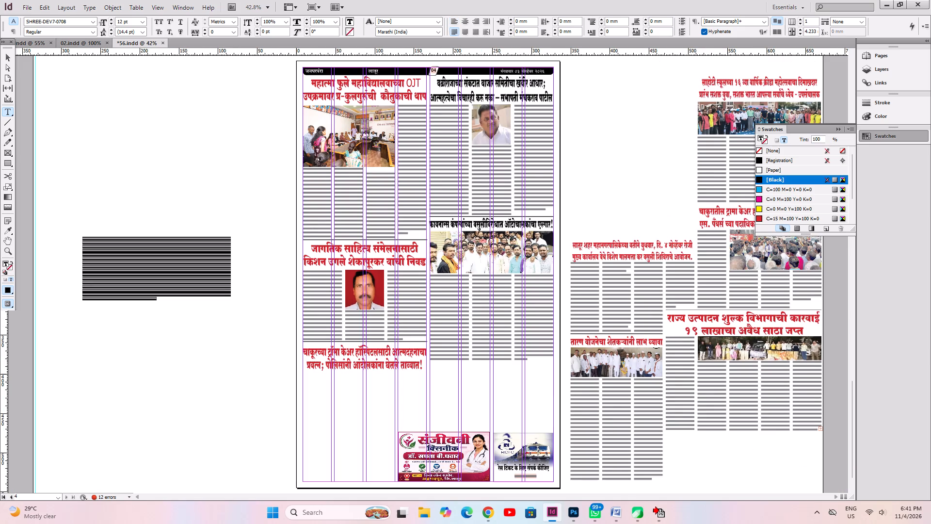
key(ctrl+alt+c)
Place the hospital body frame below its headline on page 04 and narrow it to about 158.4 mm wide.
click(6, 57)
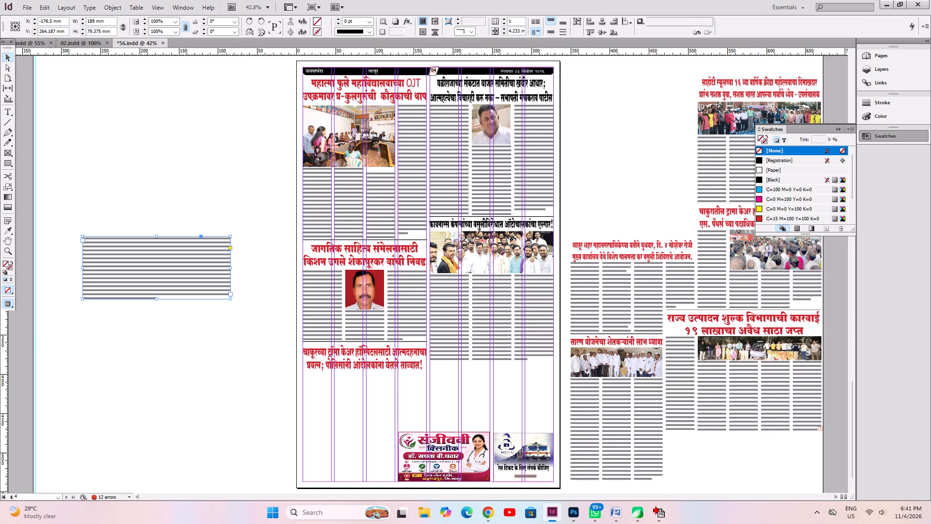
drag(135, 268, 355, 404)
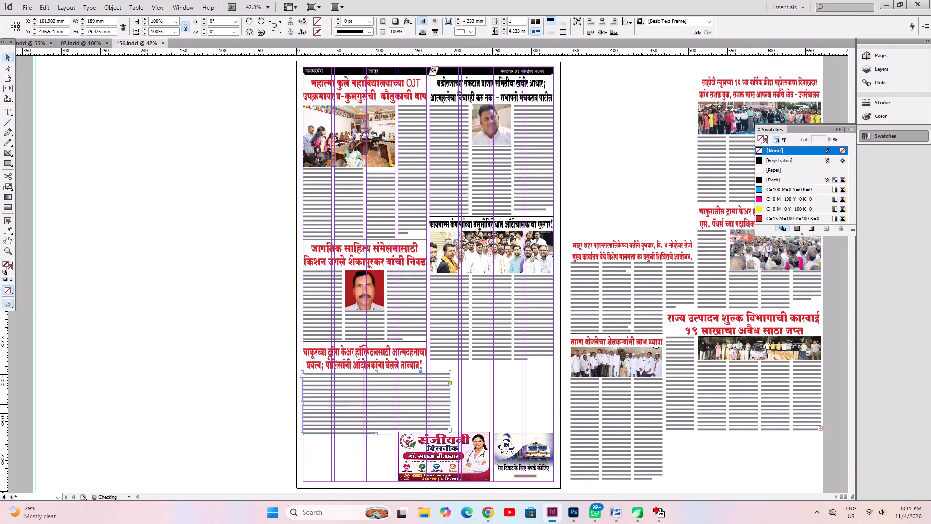
key(ctrl+1)
drag(602, 277, 539, 317)
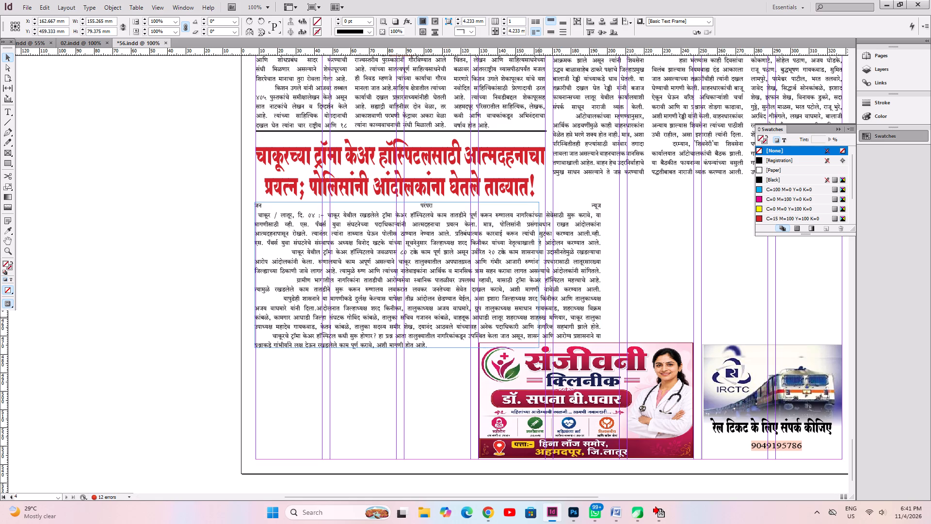
drag(539, 317, 545, 321)
key(ctrl+alt+c)
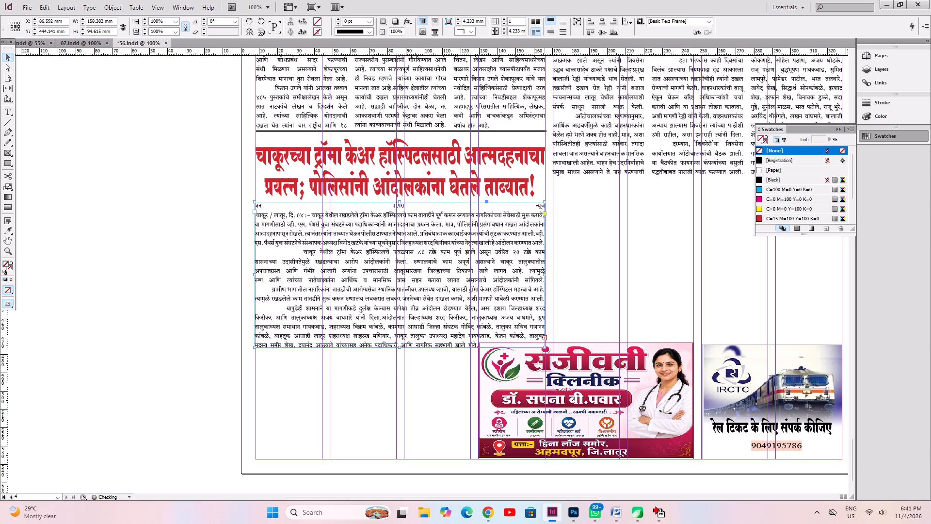
Set the hospital body frame to four columns and extend its bottom edge to make it about 140.3 mm high.
double_click(502, 19)
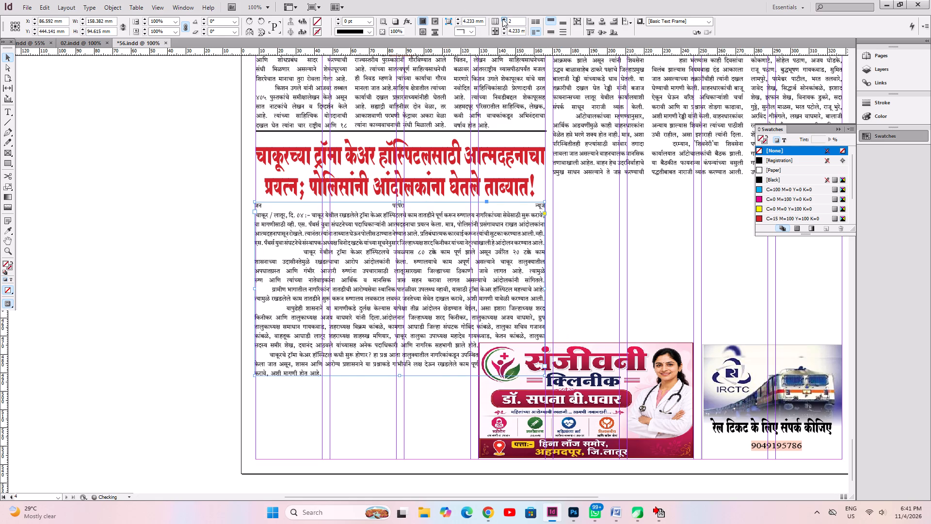
click(502, 19)
key(ctrl+alt+c)
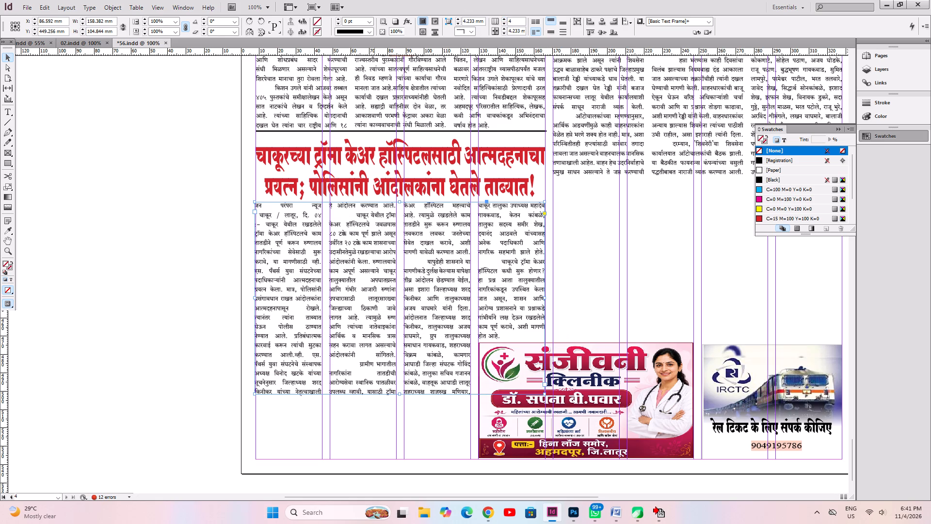
drag(401, 394, 398, 451)
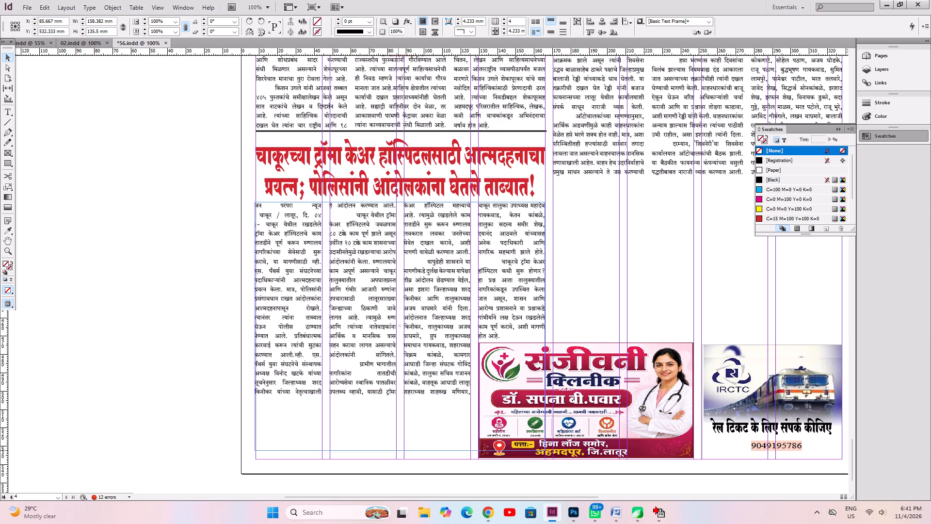
drag(398, 451, 397, 459)
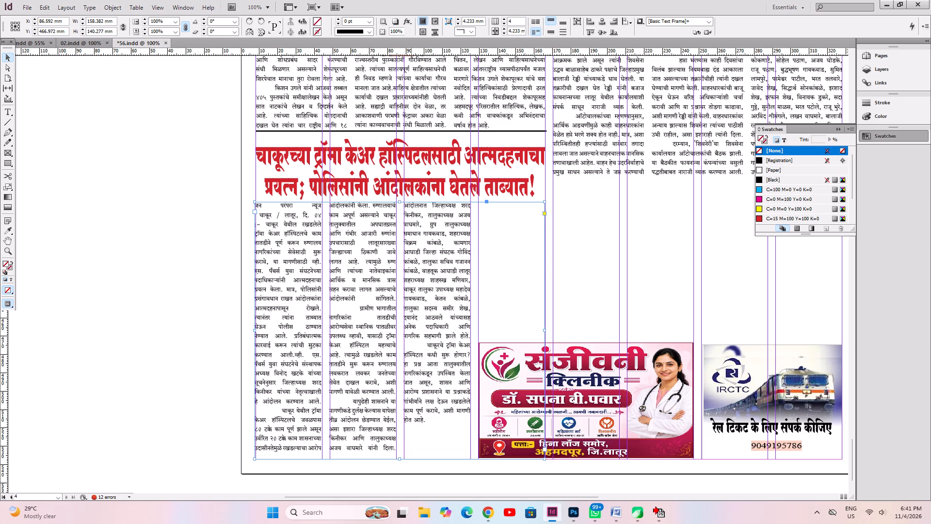
Move the hospital headline and body frames together up about 2.8 mm, closer to the rule.
shift+click(401, 173)
key(Up)
key(Up)
key(Up)
key(Up)
key(Up)
key(Up)
key(Up)
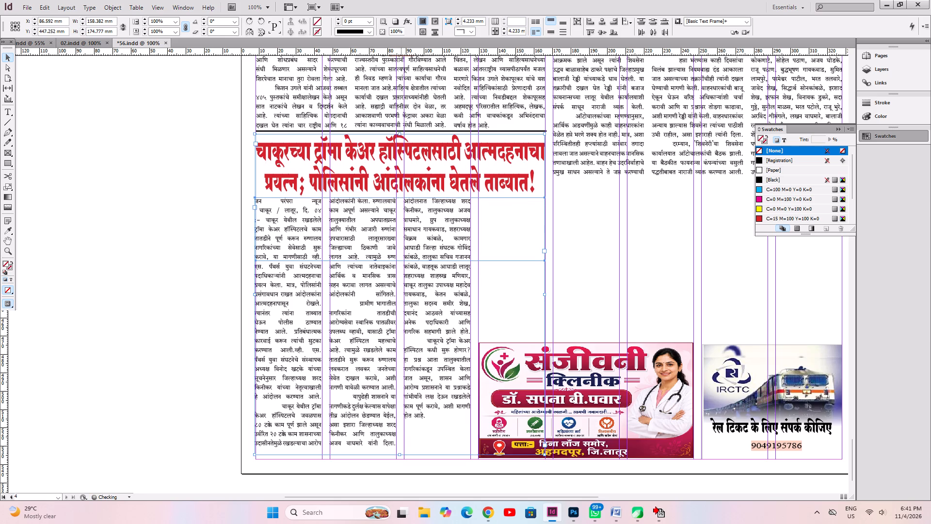
key(Up)
Extend the hospital body frame's bottom edge to the page margin, about 143.1 mm high, and save the document.
click(607, 195)
click(394, 290)
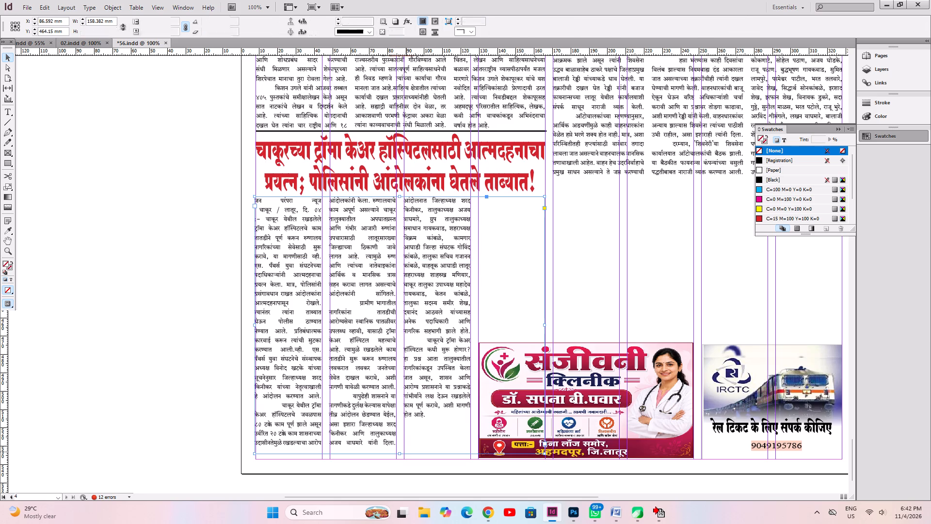
drag(400, 456, 400, 457)
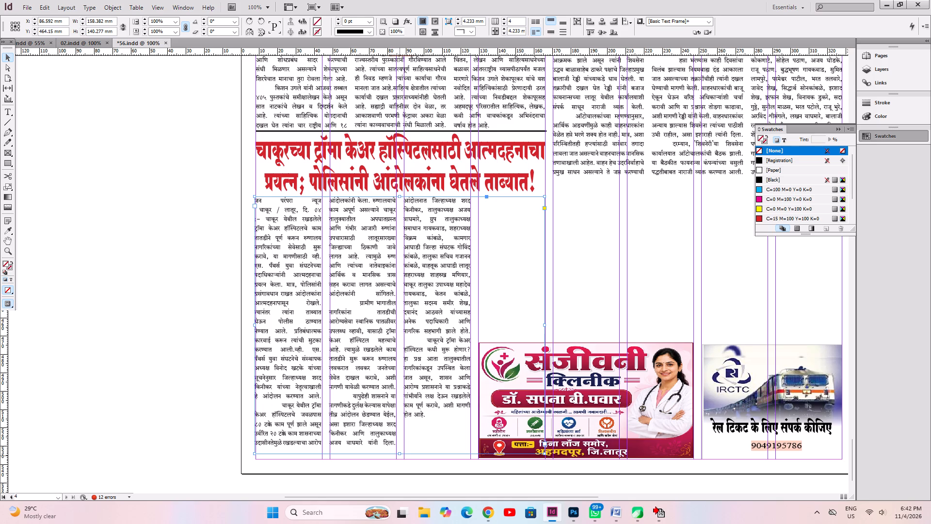
drag(400, 457, 399, 461)
key(ctrl+s)
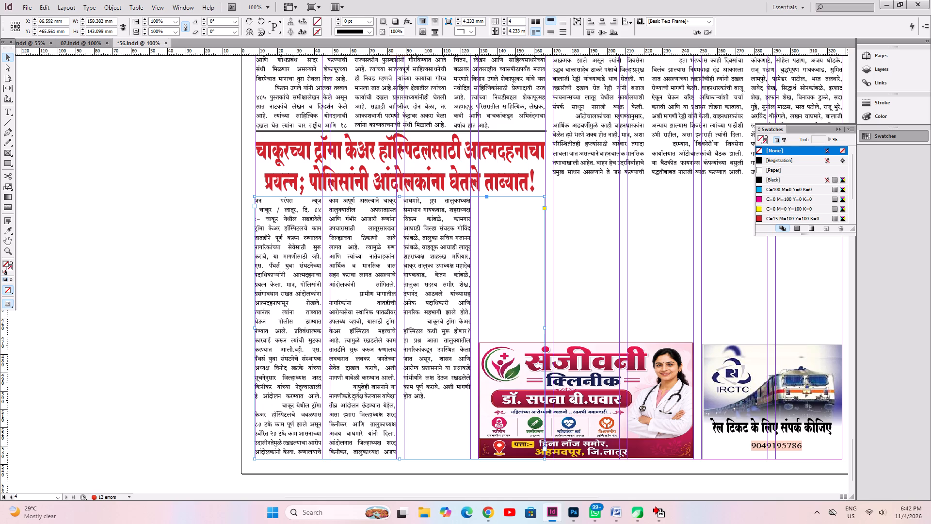
Narrow the hospital body frame from its left edge to about 157.6 mm wide and save the document.
click(255, 328)
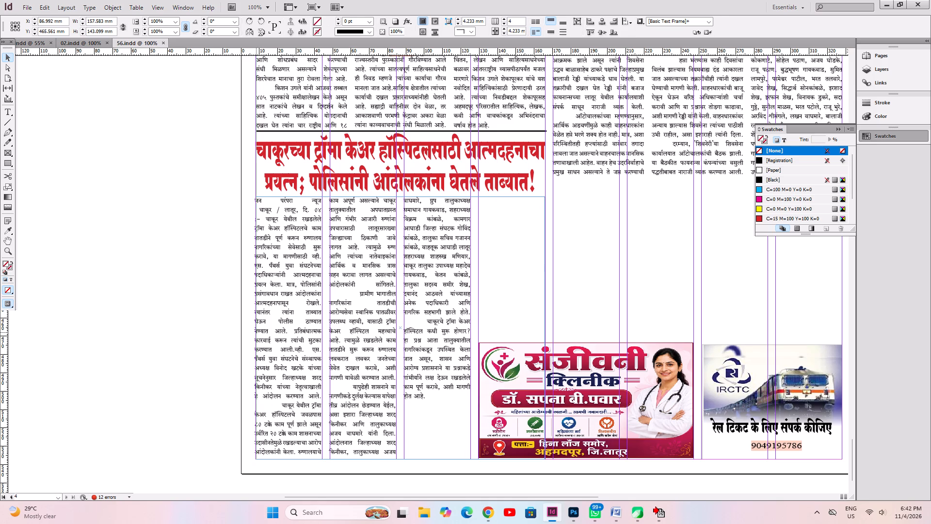
key(ctrl+s)
key(ctrl+0)
key(ctrl+s)
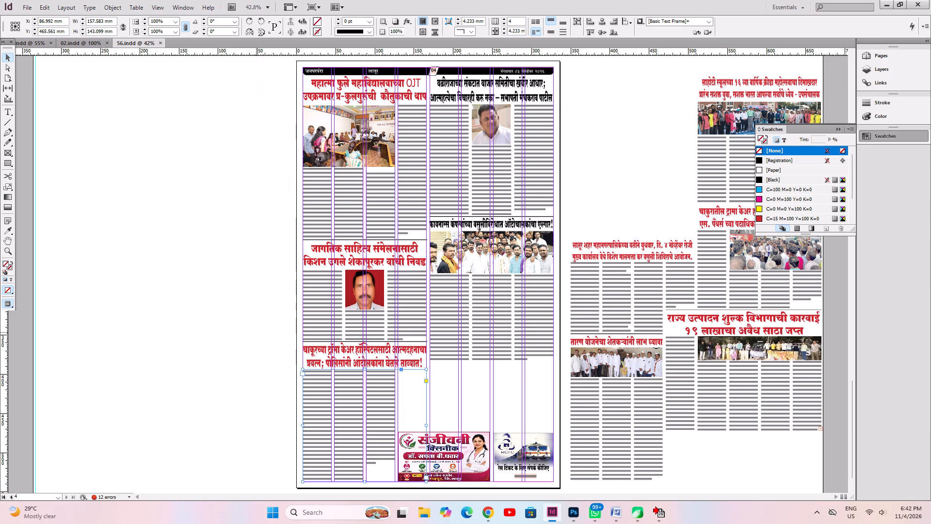